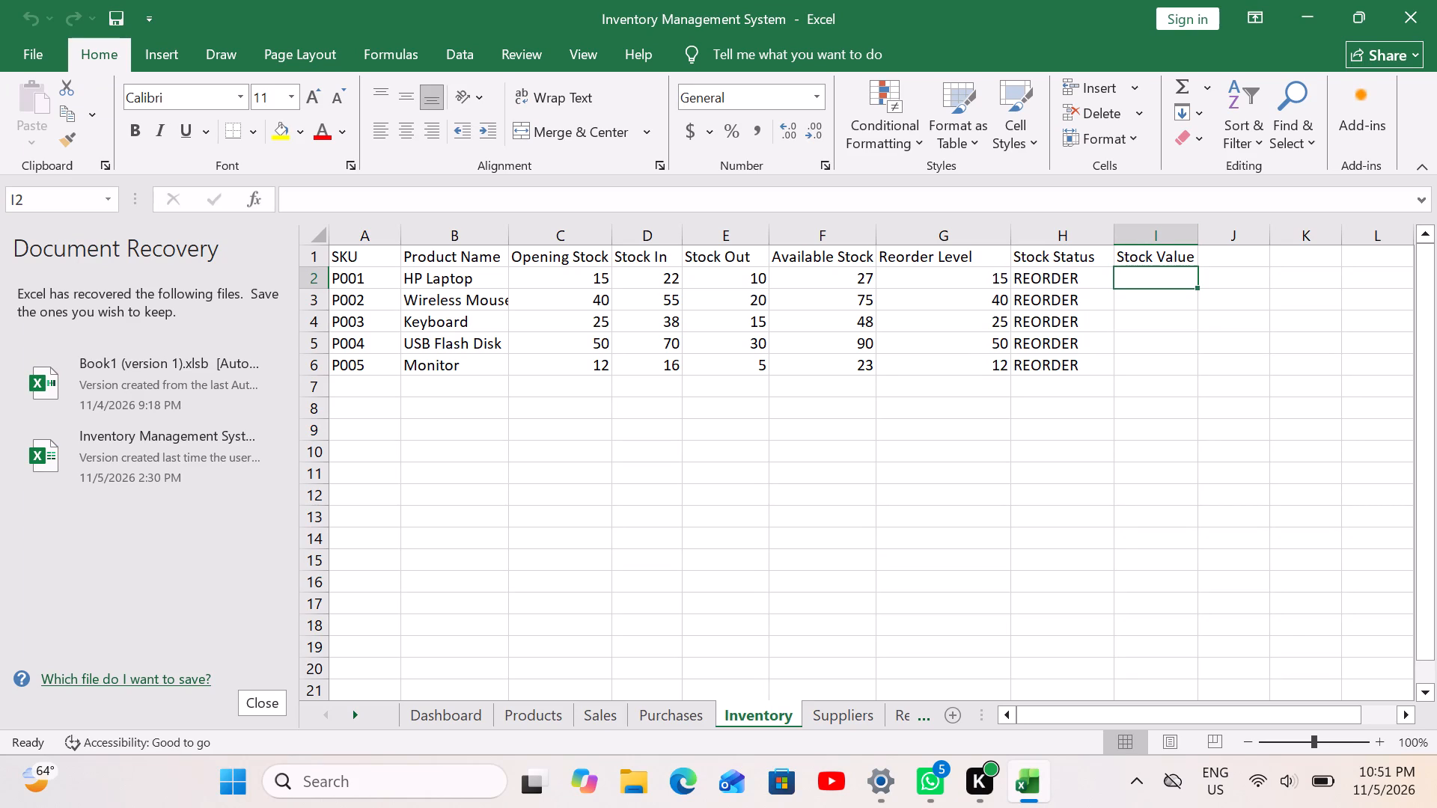
# Open the empty Stock Value cell I2 in the HP Laptop row of the Inventory sheet for editing.
pyautogui.click(1147, 283)
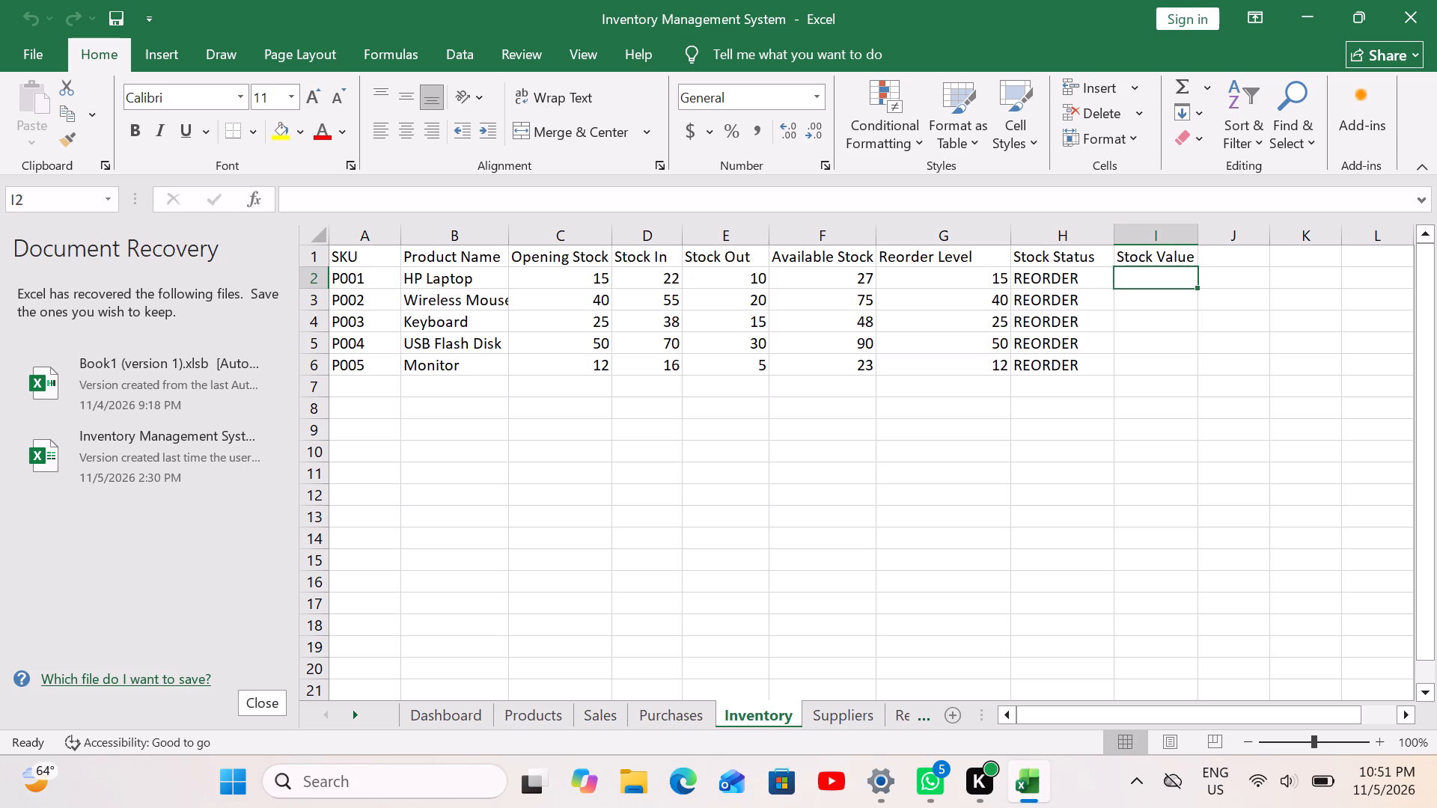
pyautogui.doubleClick(1147, 283)
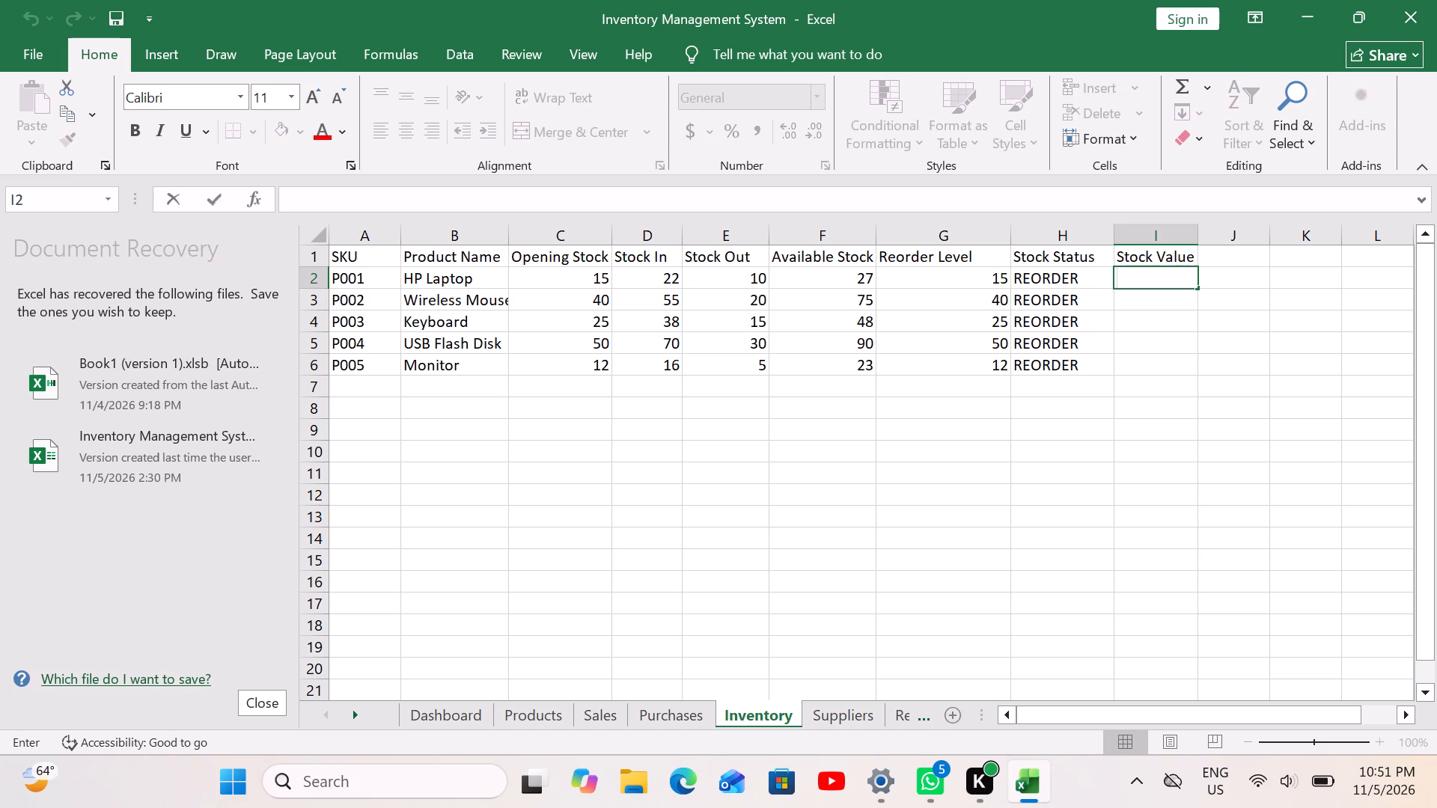
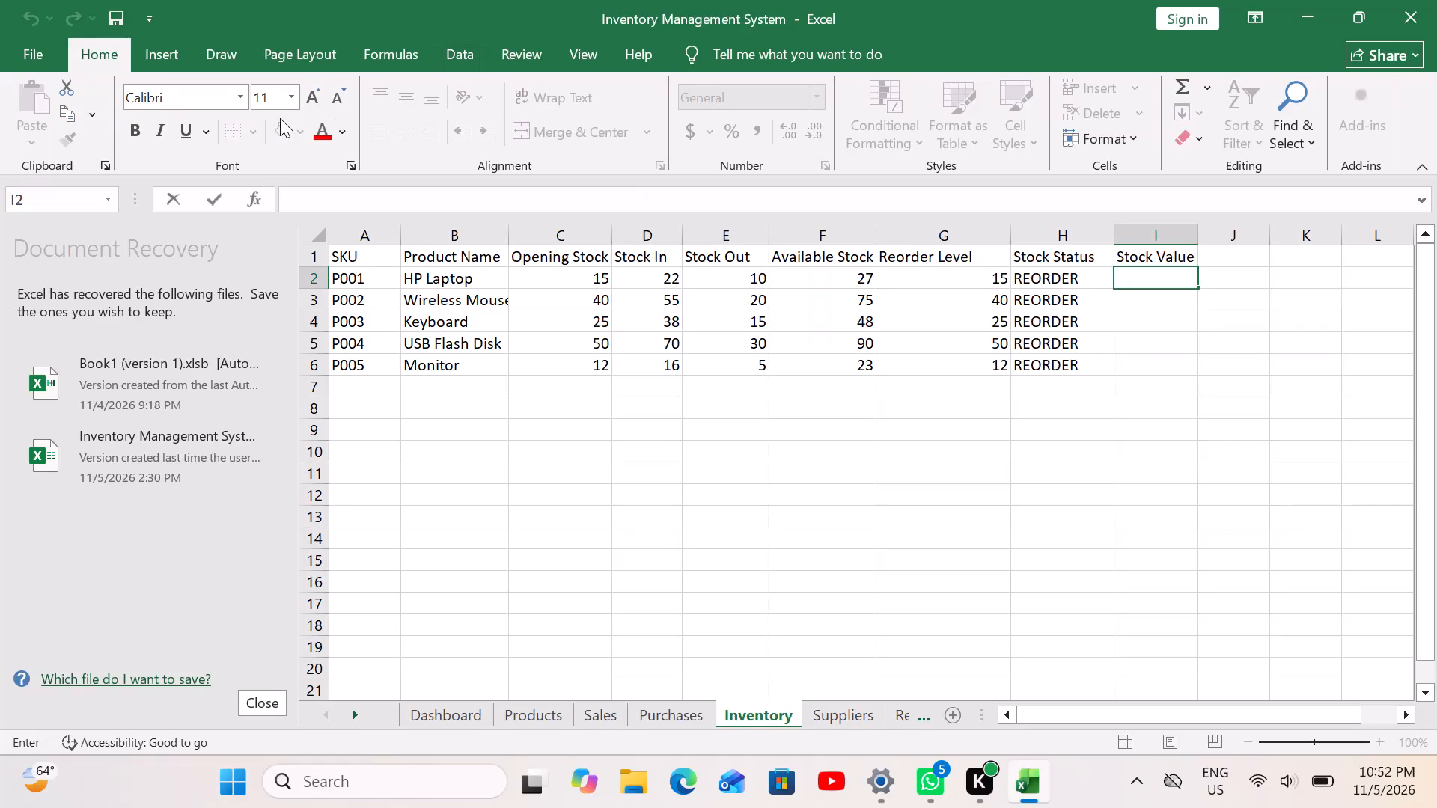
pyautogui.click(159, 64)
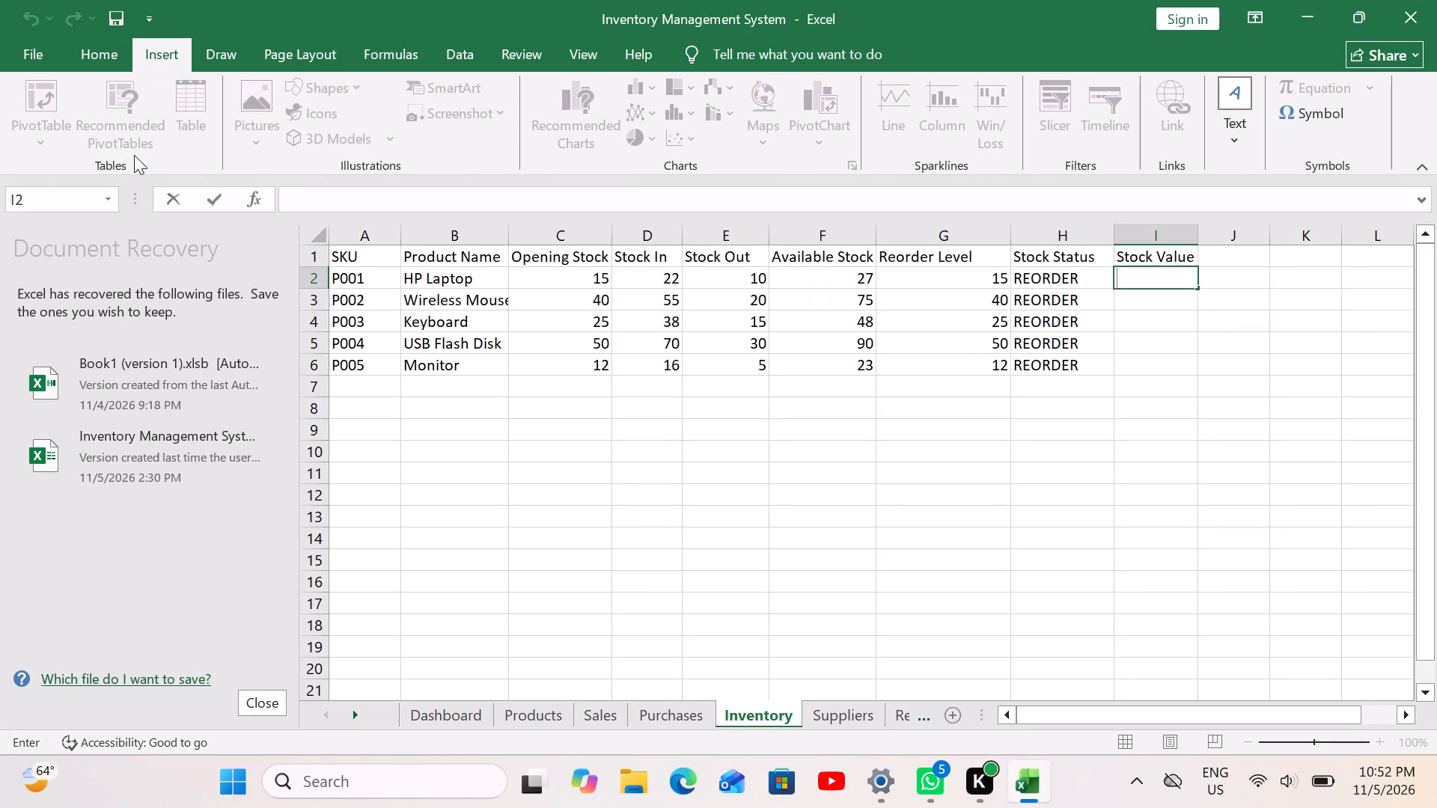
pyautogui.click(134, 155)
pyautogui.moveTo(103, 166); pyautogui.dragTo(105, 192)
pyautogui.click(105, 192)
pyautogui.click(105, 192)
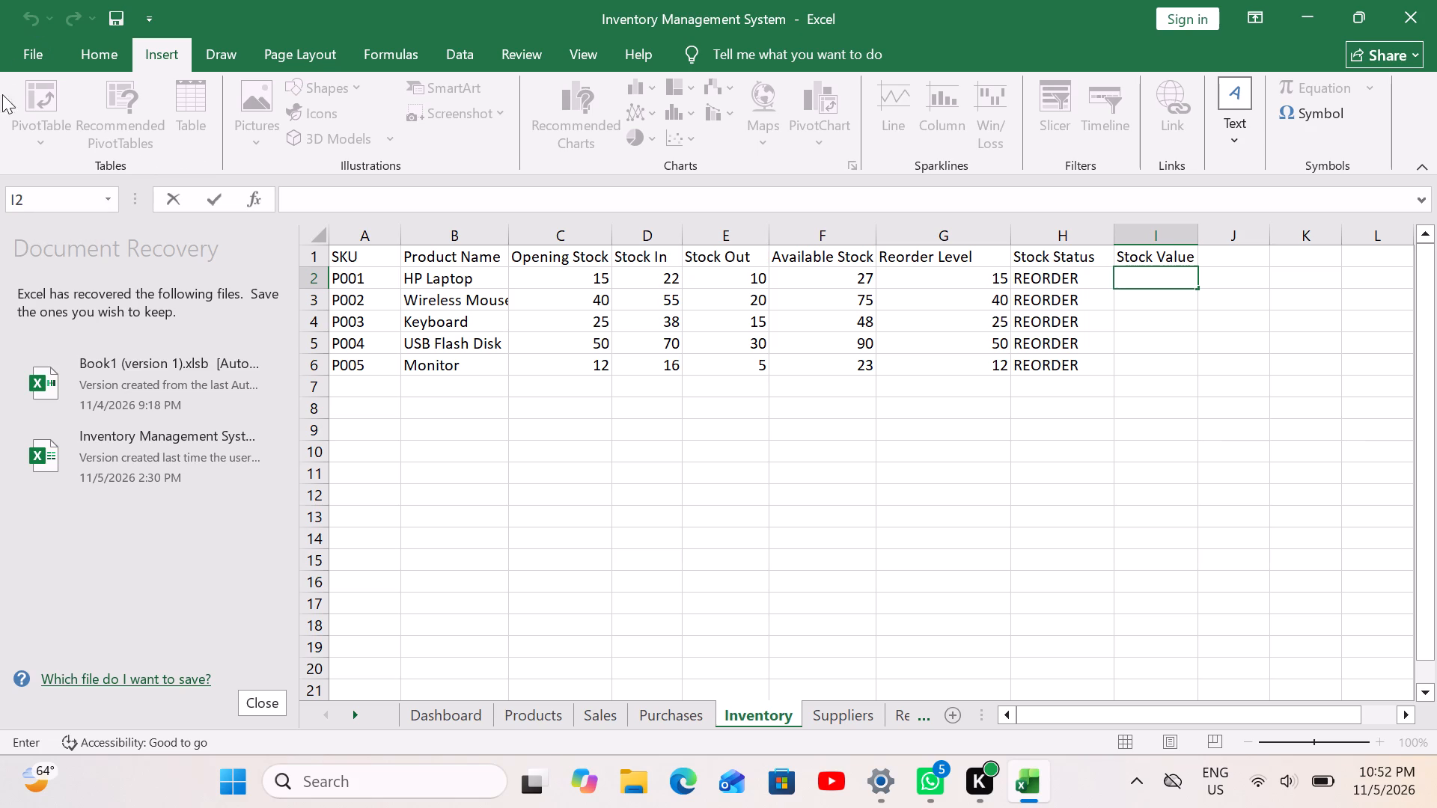
# Save the Inventory Management System workbook.
pyautogui.click(20, 62)
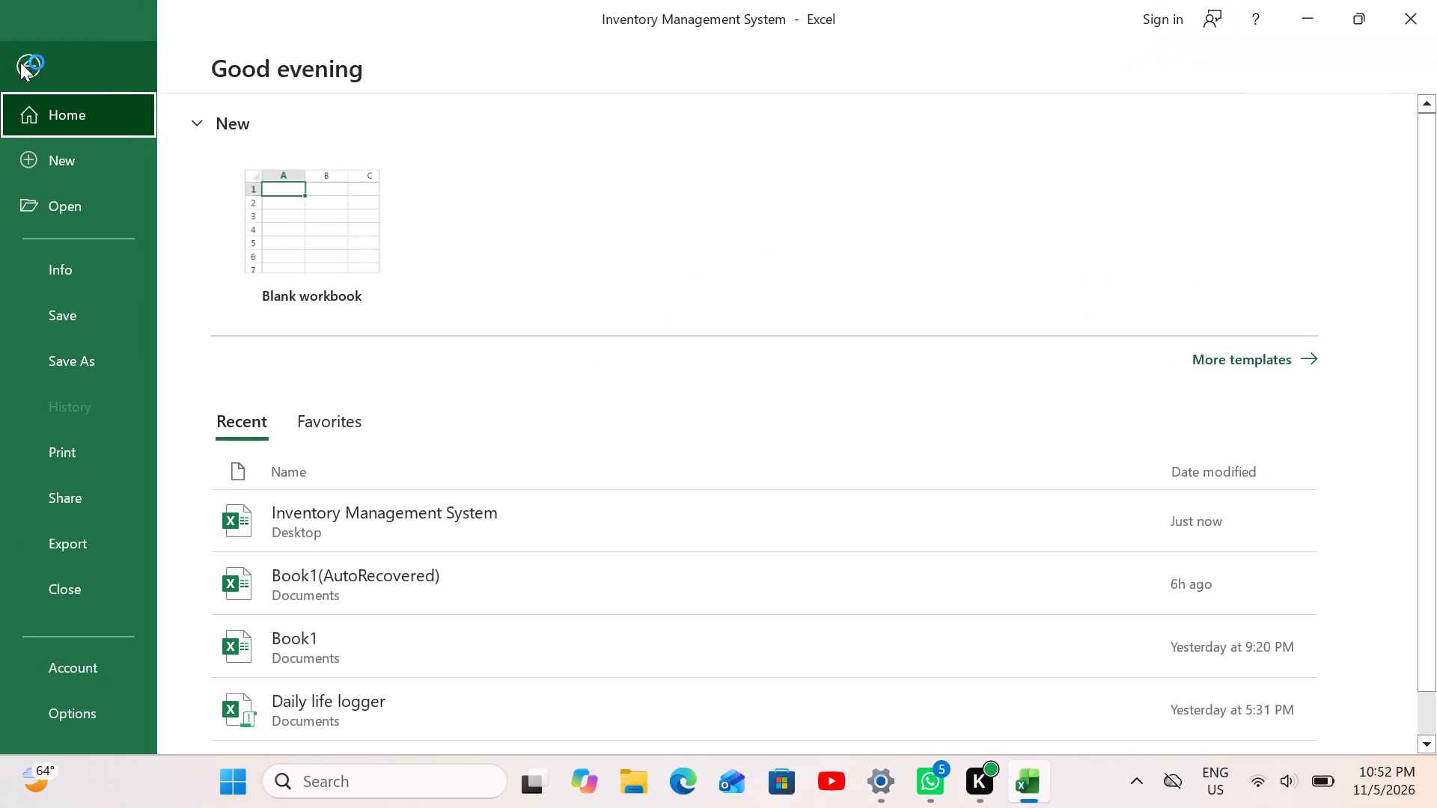
pyautogui.click(106, 317)
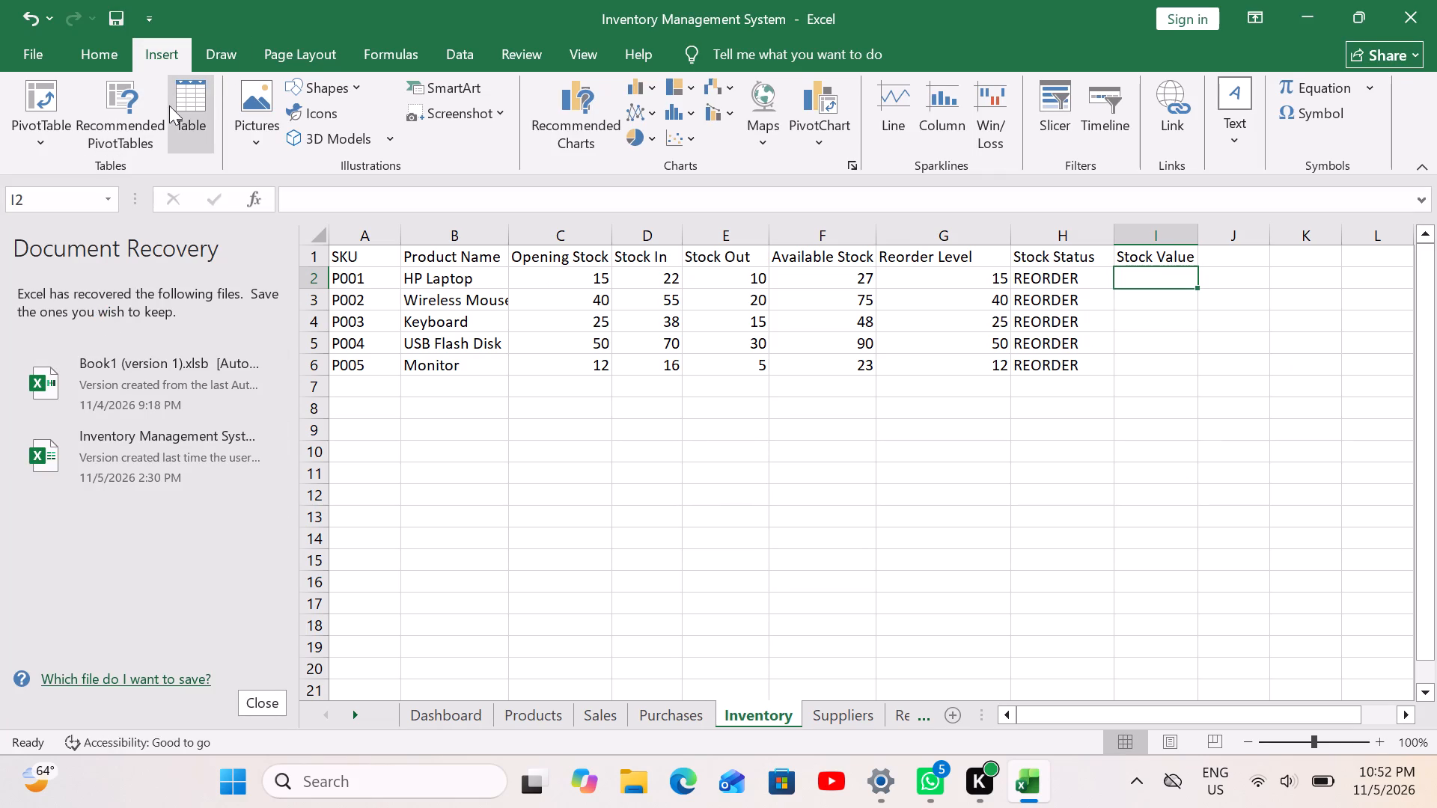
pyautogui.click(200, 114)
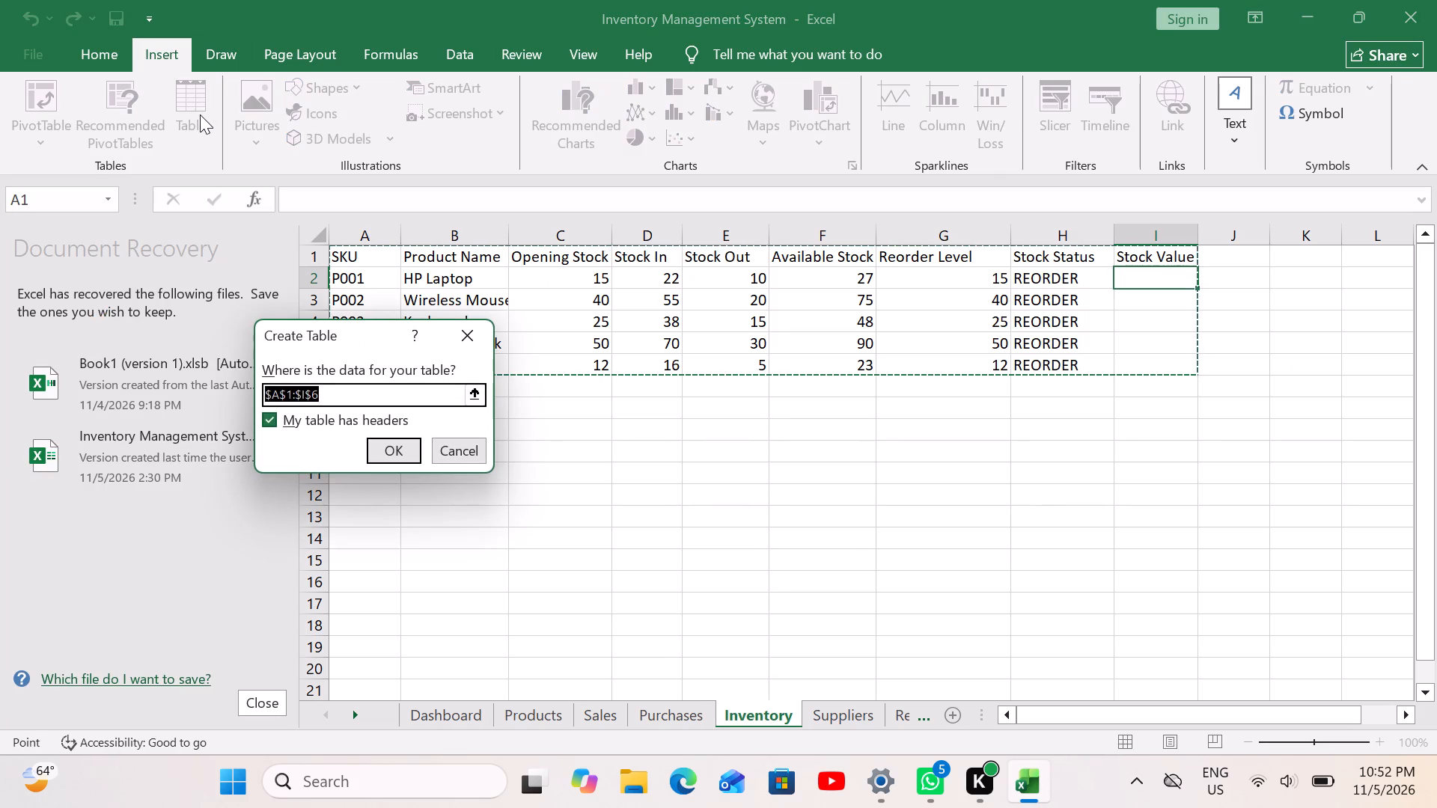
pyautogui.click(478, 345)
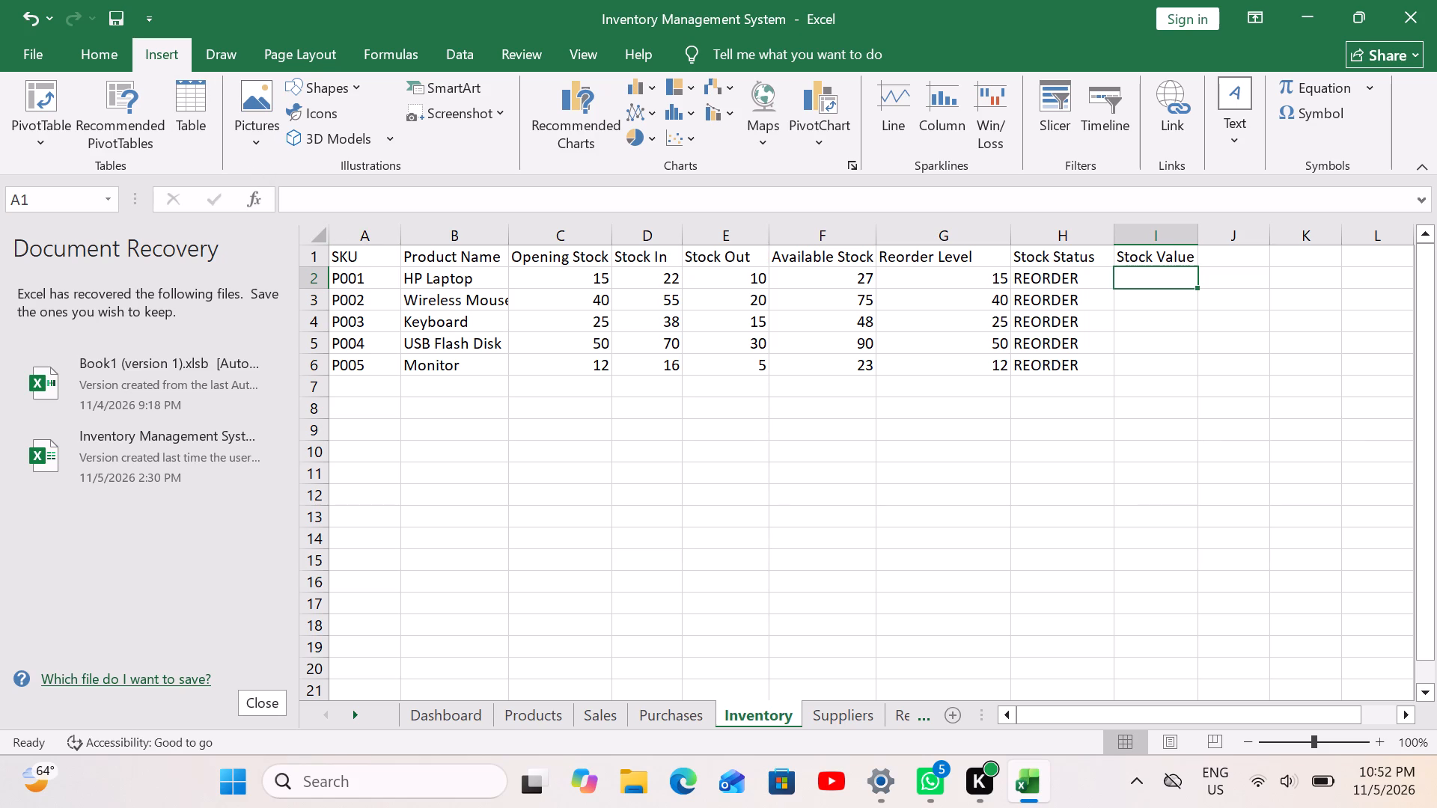
# Check the product table on the Products sheet and return to the HP Laptop Stock Value cell I2 on the Inventory sheet.
pyautogui.click(544, 717)
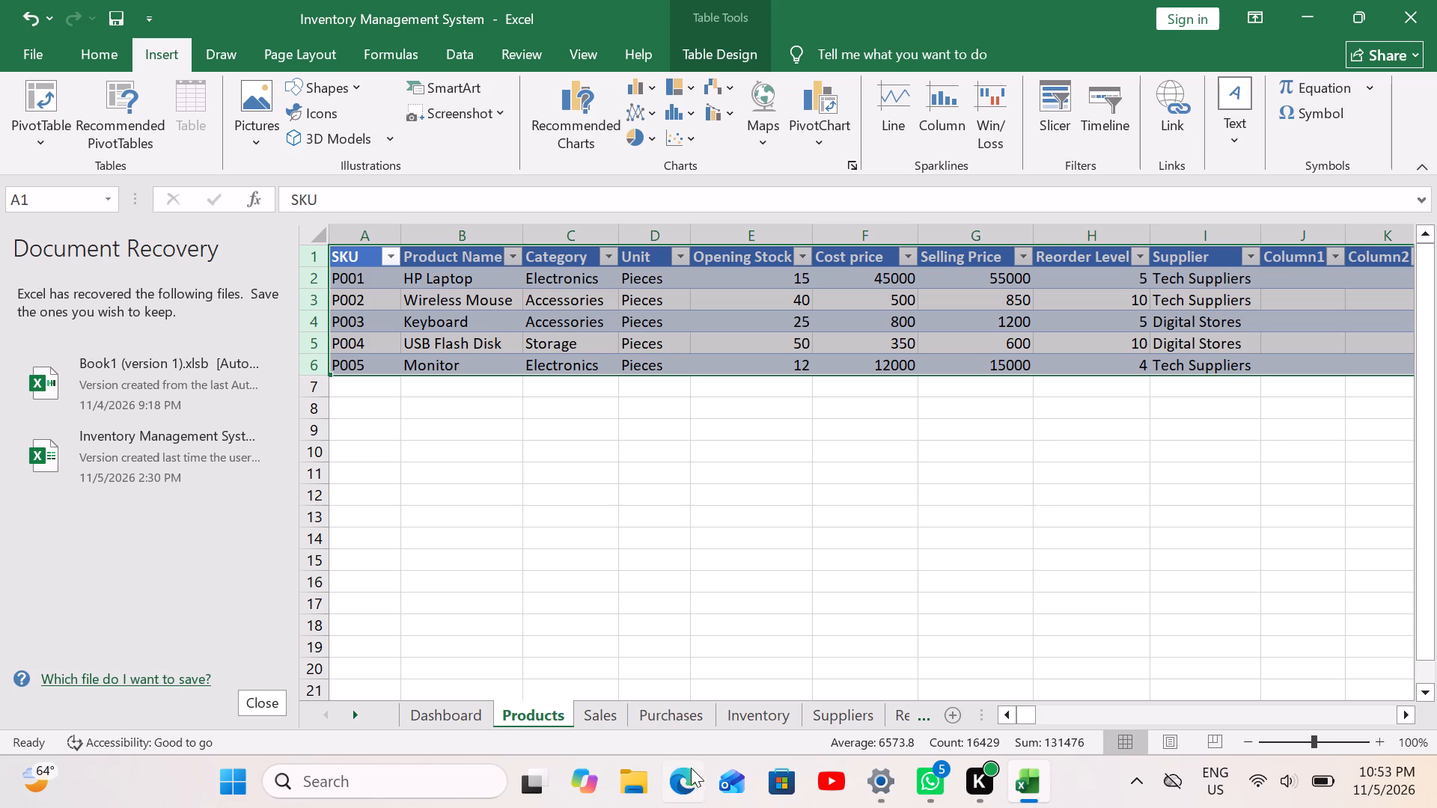
pyautogui.click(742, 714)
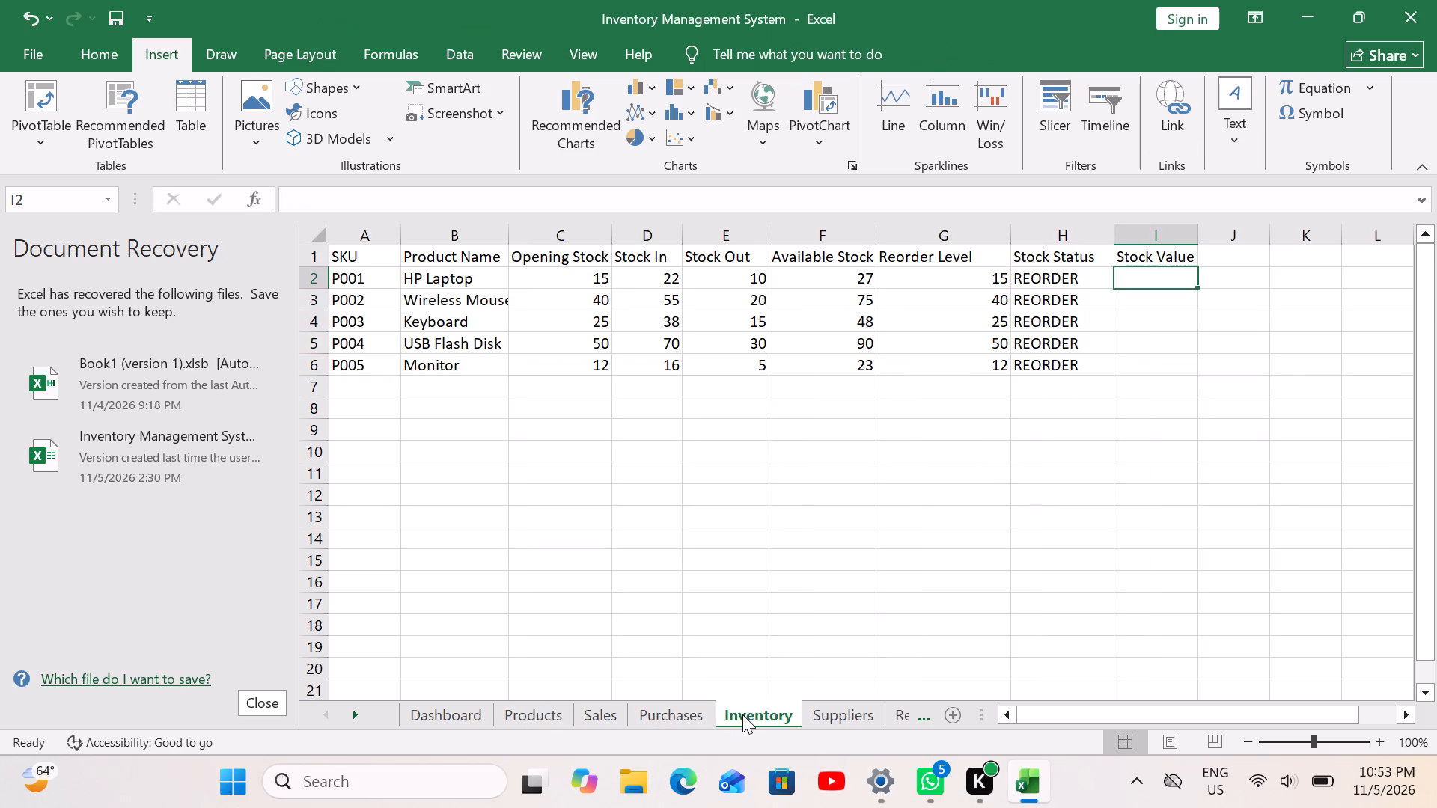
pyautogui.click(1122, 277)
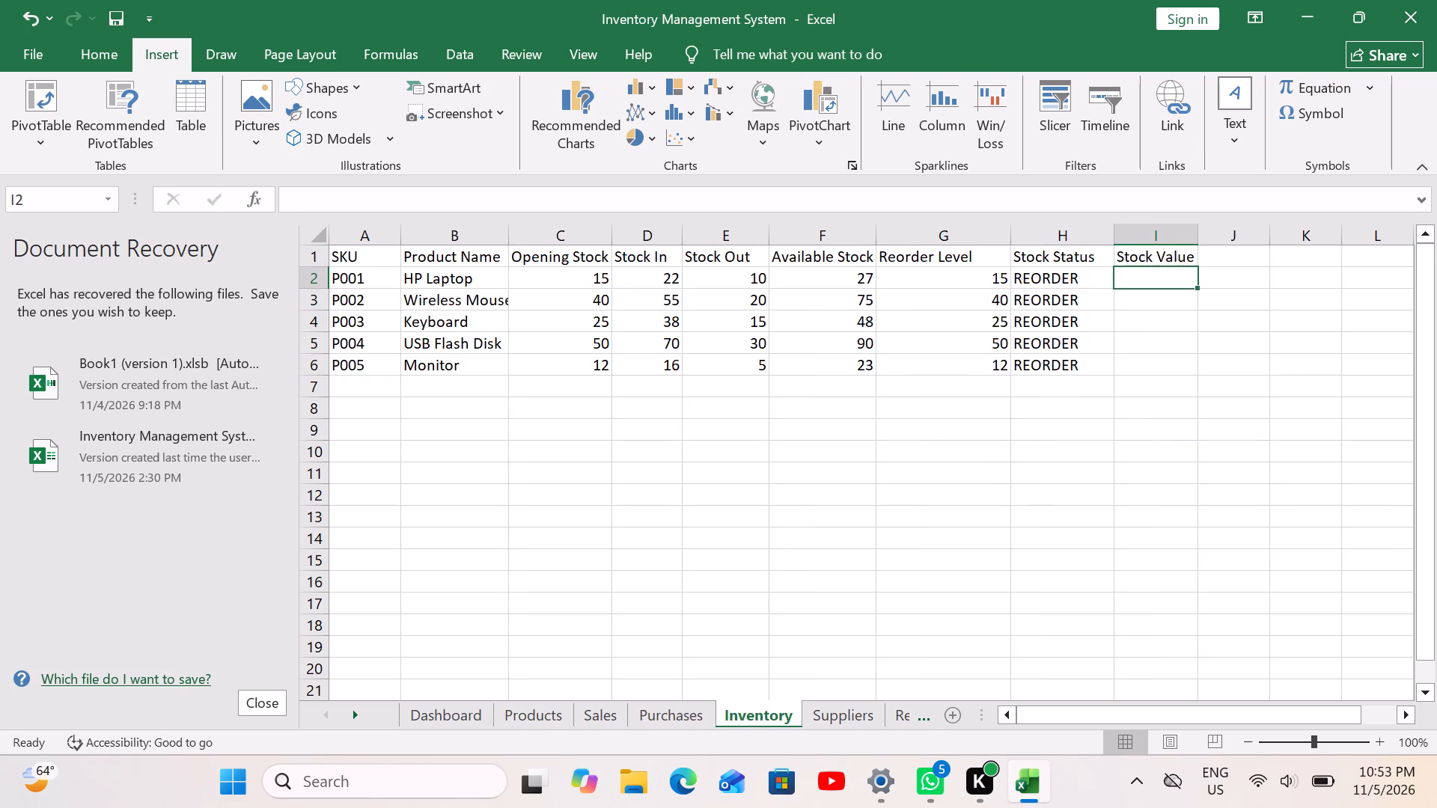
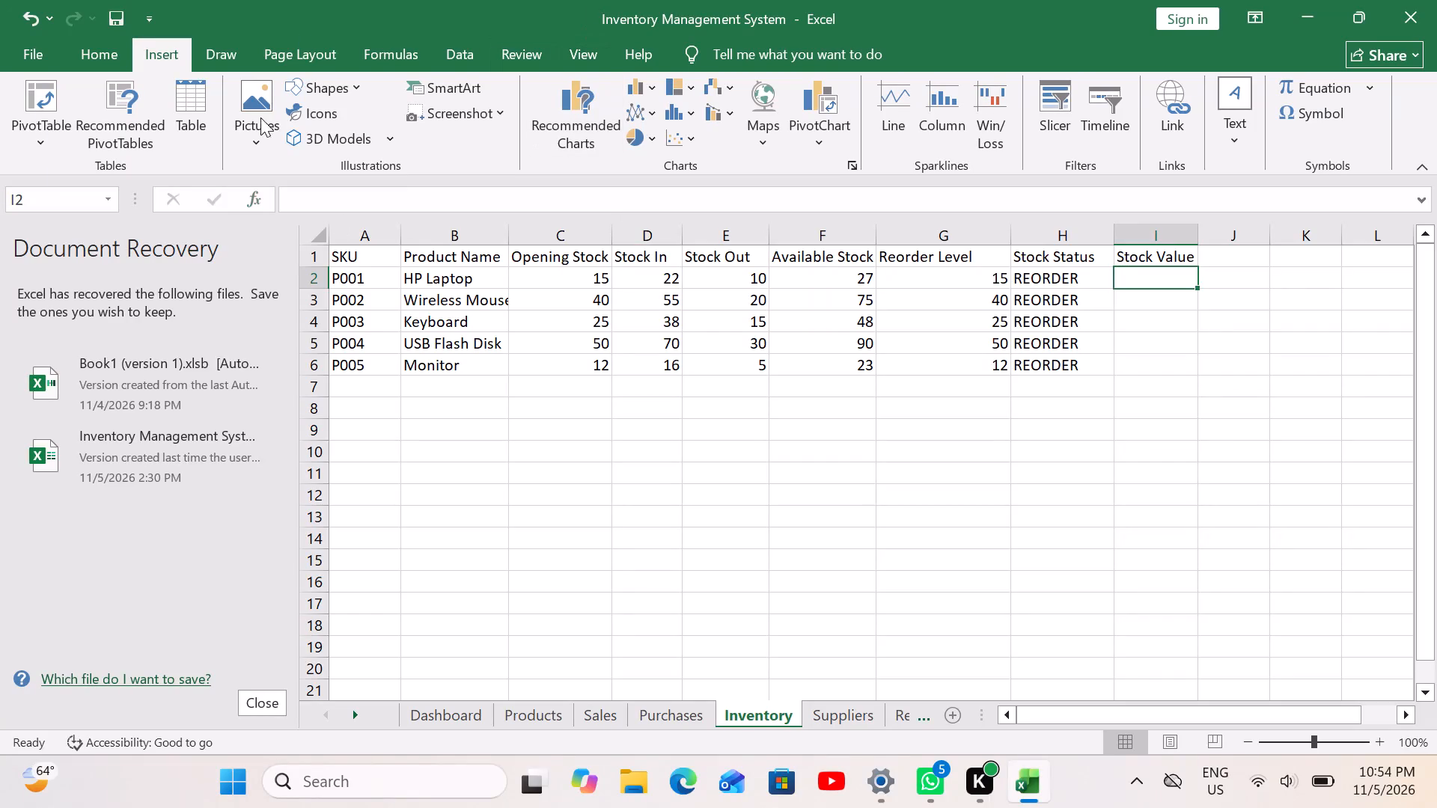
# Switch to the Products sheet to view the product table, and dismiss the chat notification covering it.
pyautogui.click(531, 711)
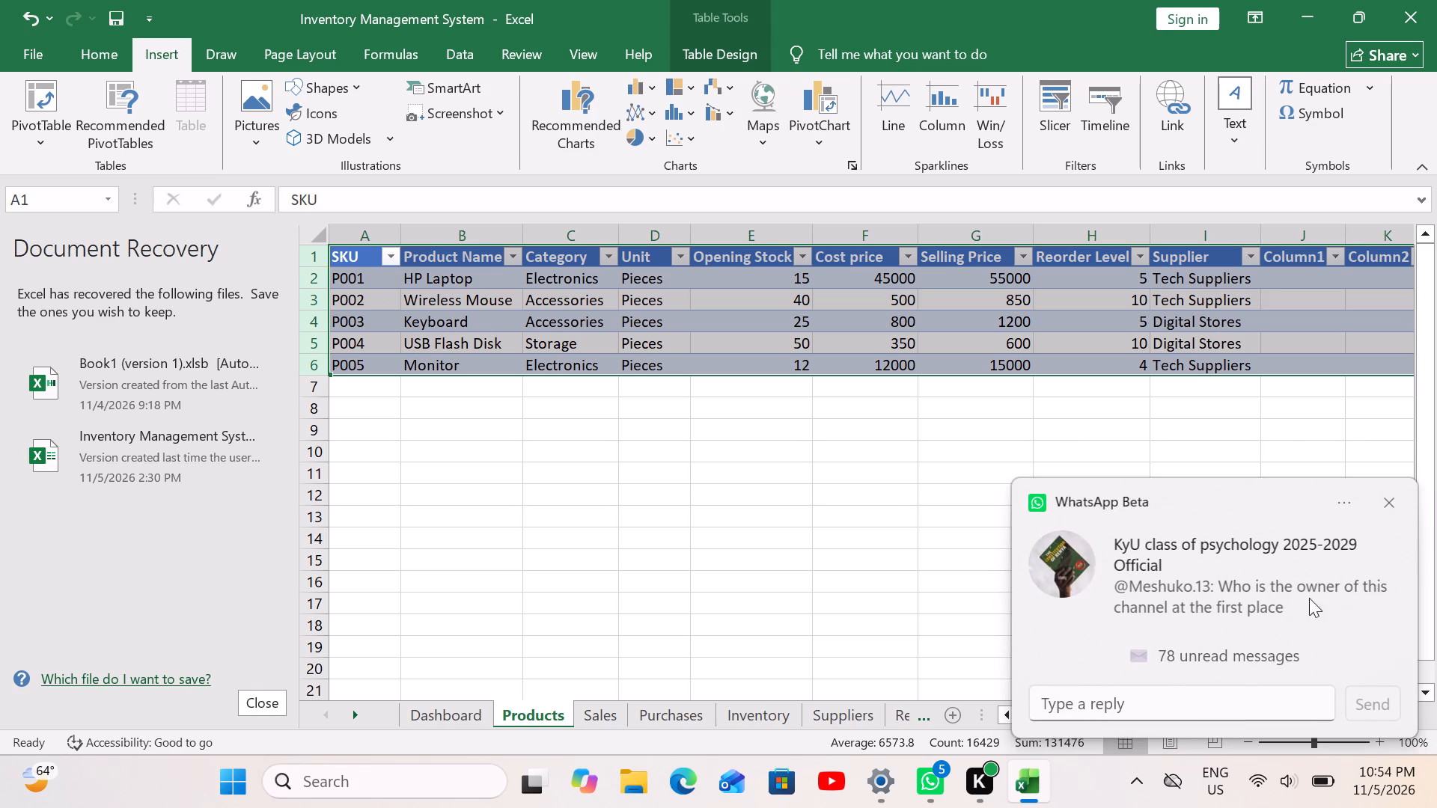
pyautogui.click(1393, 499)
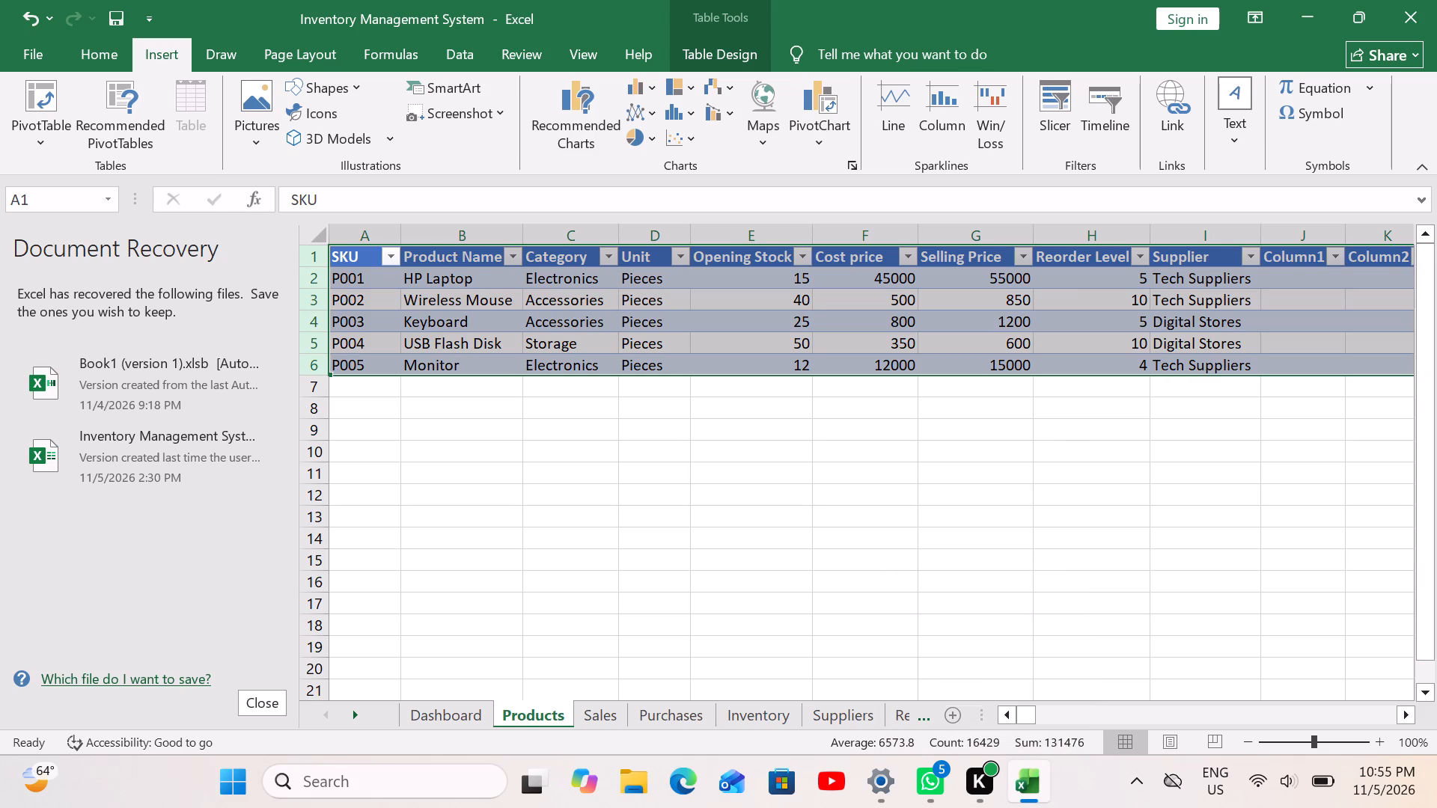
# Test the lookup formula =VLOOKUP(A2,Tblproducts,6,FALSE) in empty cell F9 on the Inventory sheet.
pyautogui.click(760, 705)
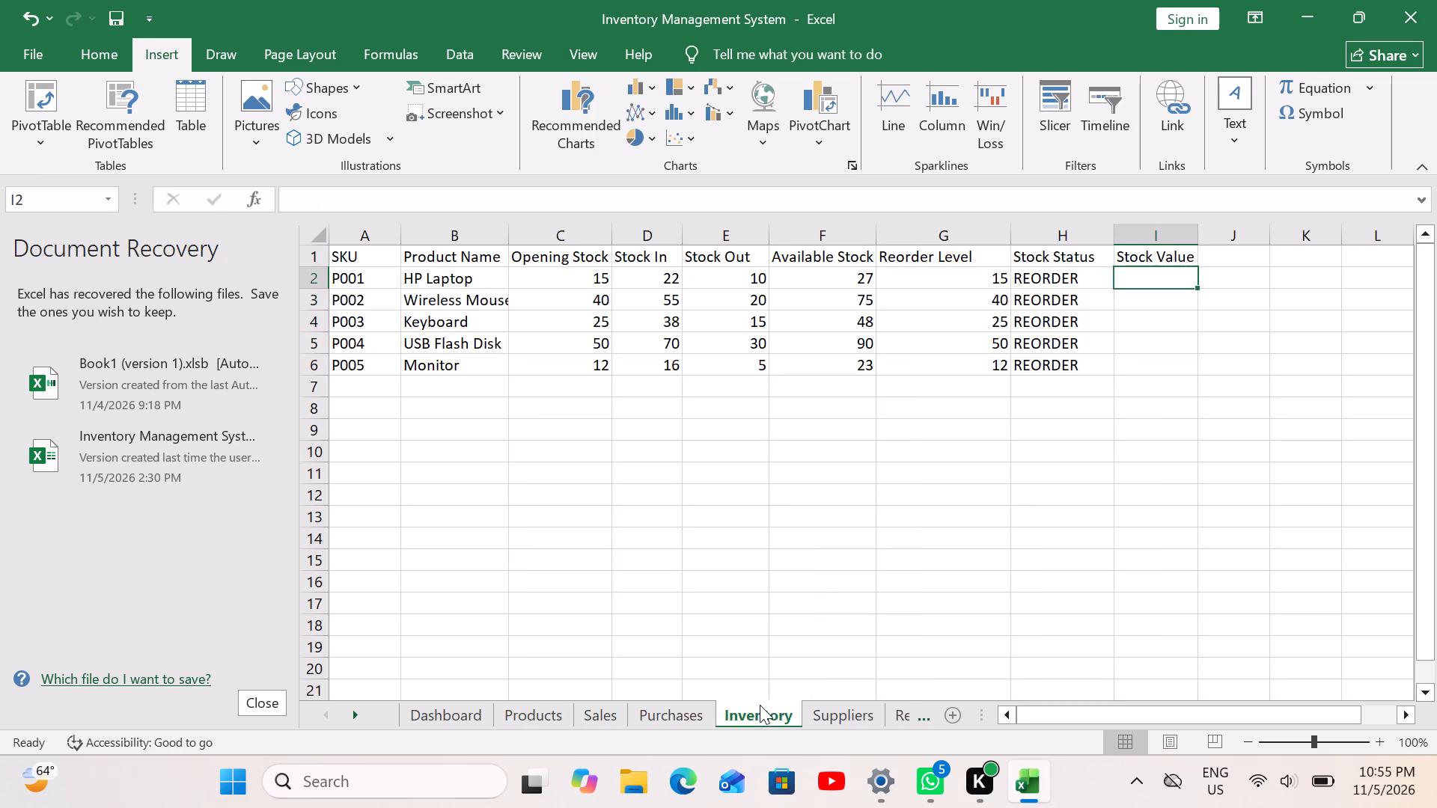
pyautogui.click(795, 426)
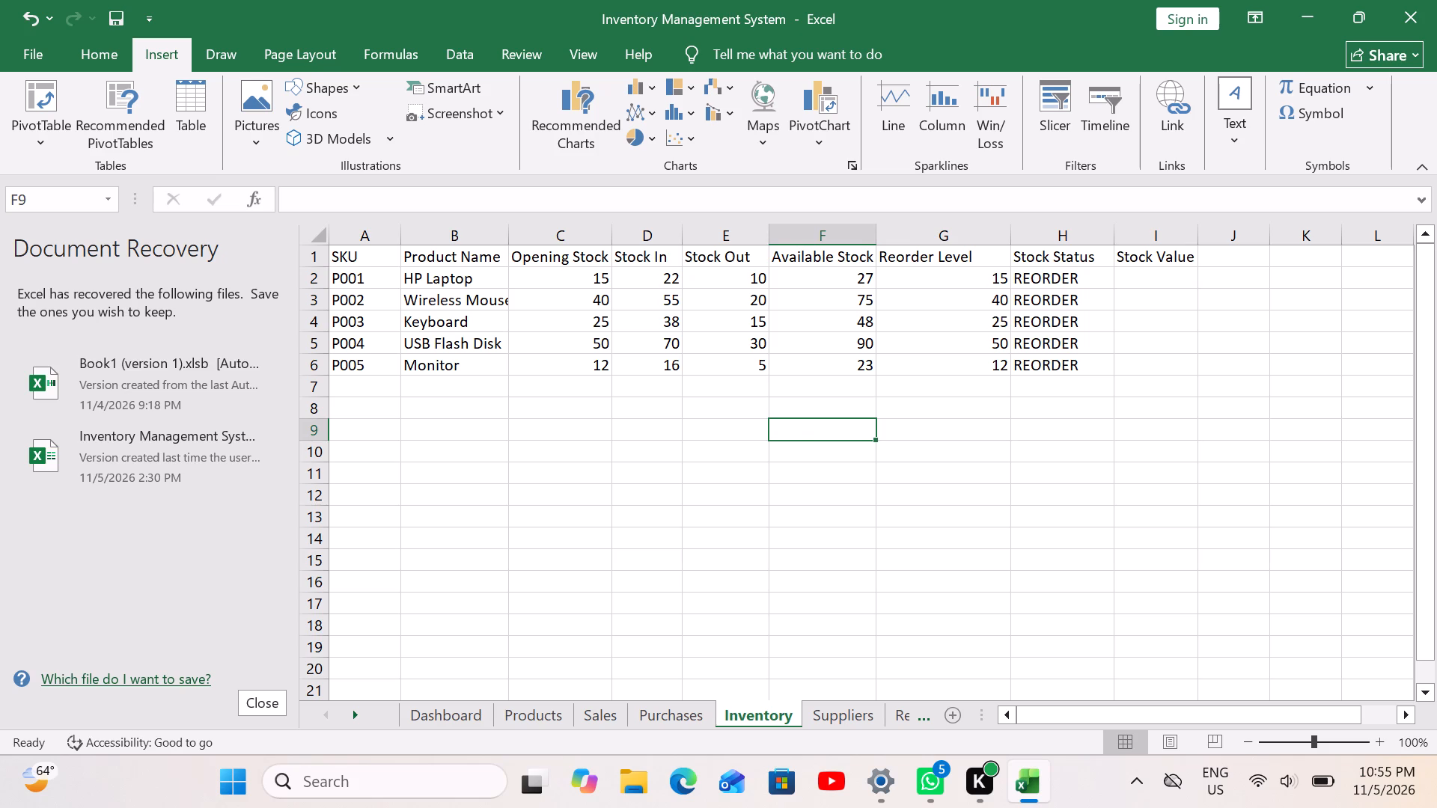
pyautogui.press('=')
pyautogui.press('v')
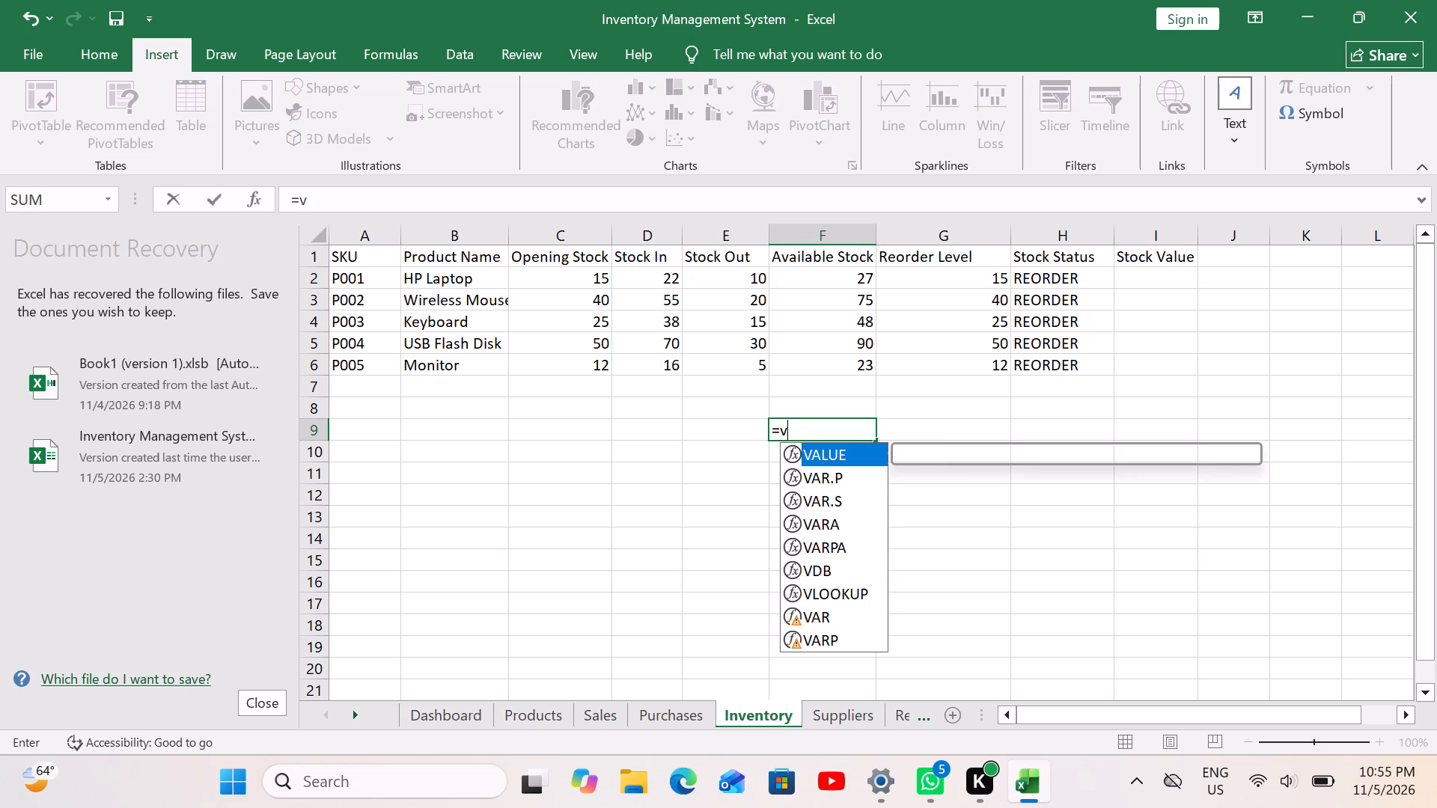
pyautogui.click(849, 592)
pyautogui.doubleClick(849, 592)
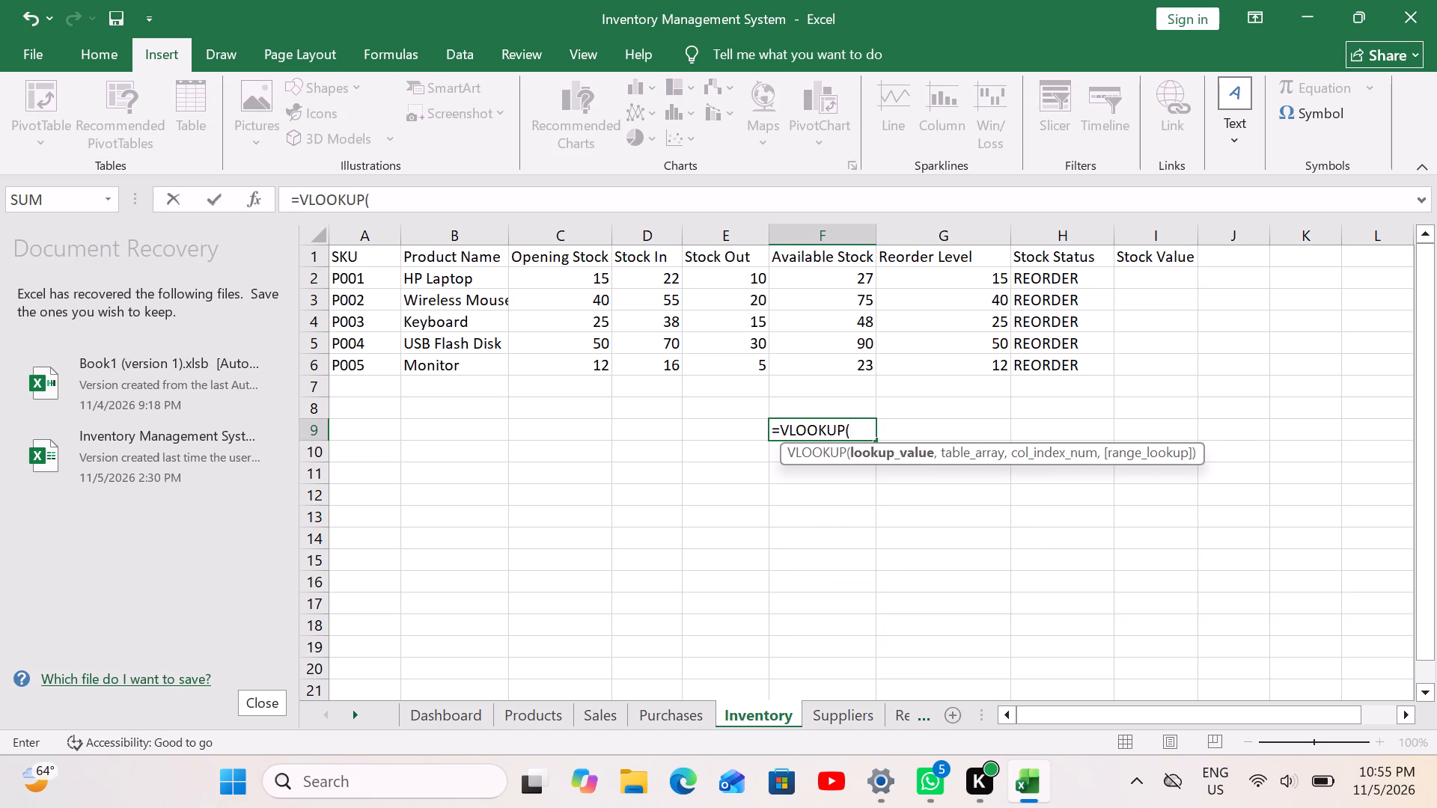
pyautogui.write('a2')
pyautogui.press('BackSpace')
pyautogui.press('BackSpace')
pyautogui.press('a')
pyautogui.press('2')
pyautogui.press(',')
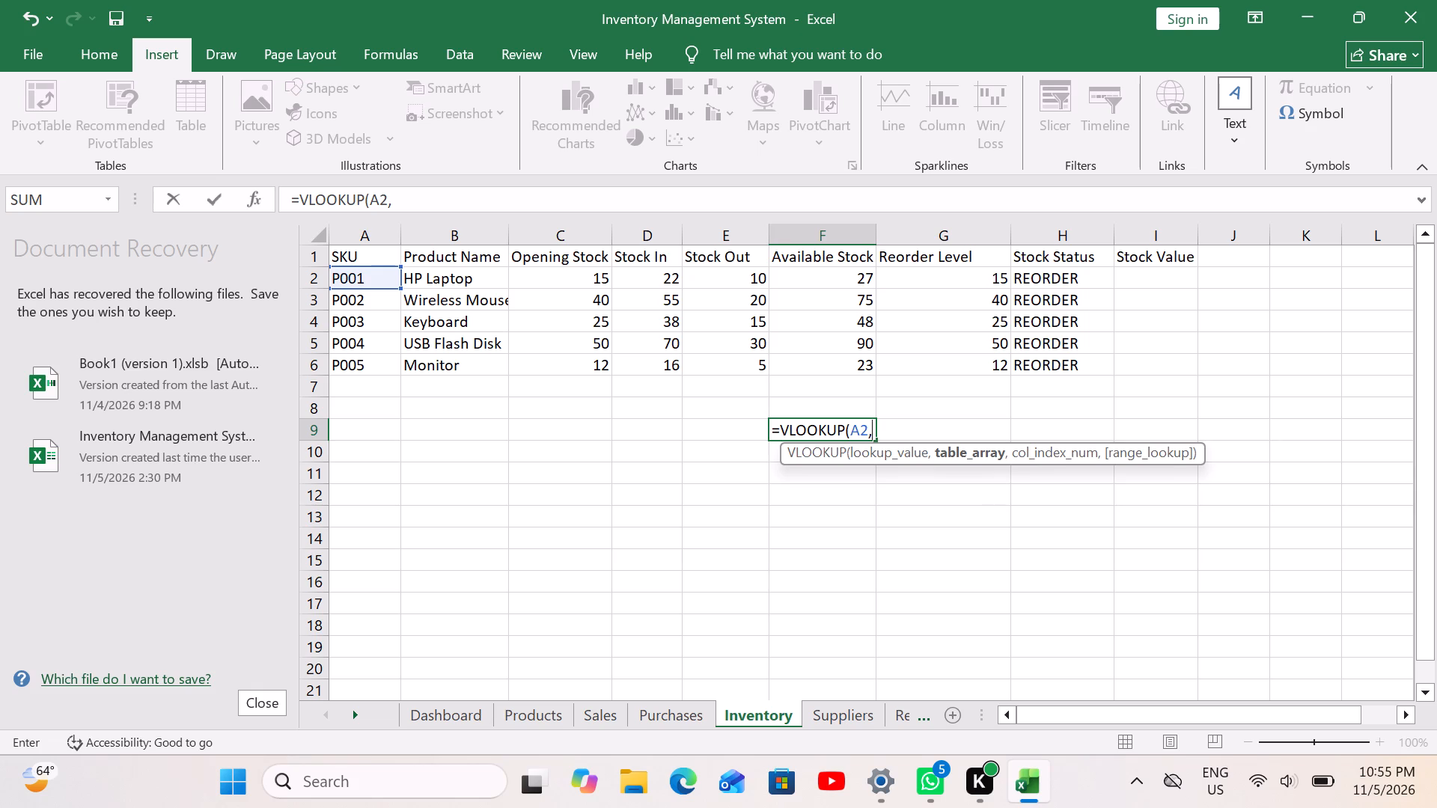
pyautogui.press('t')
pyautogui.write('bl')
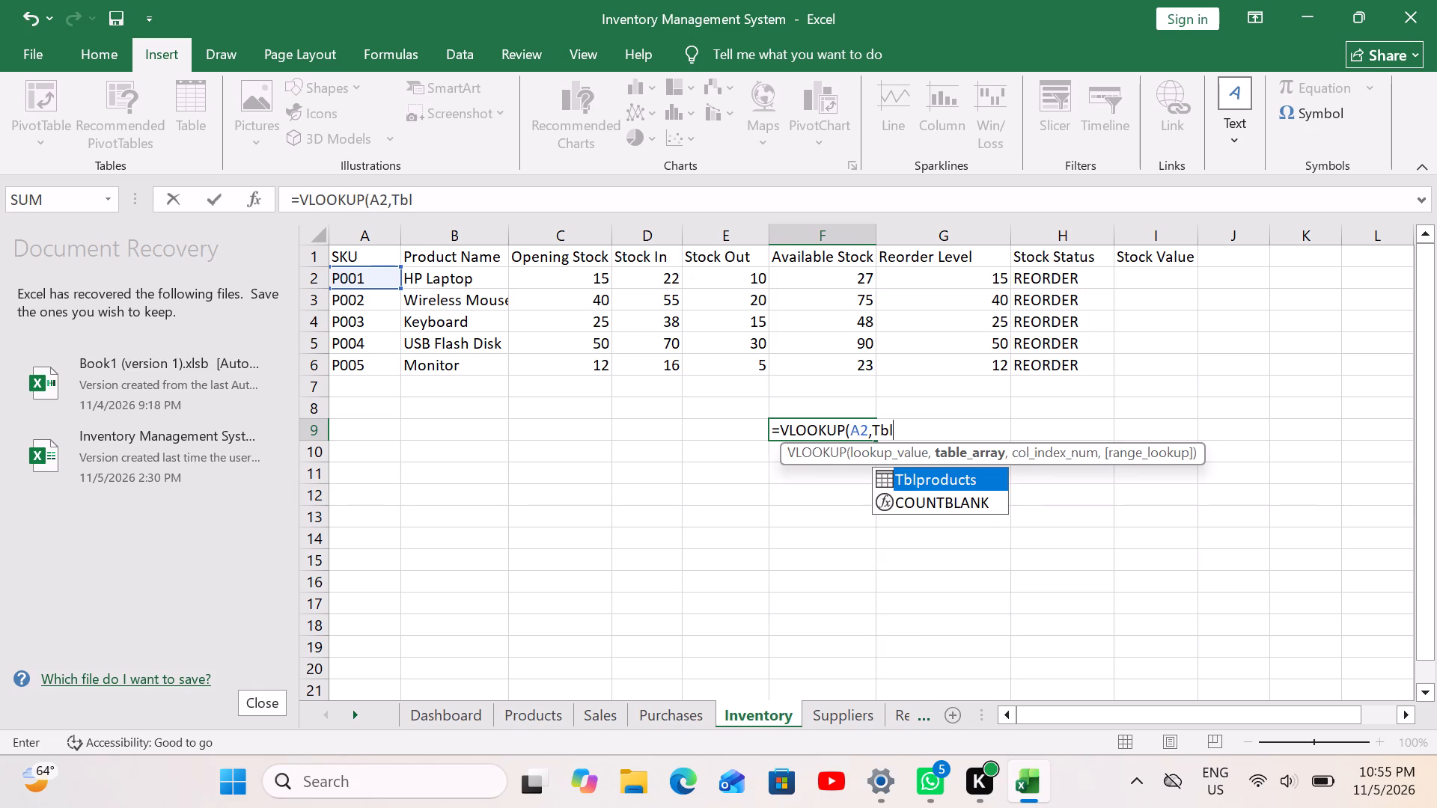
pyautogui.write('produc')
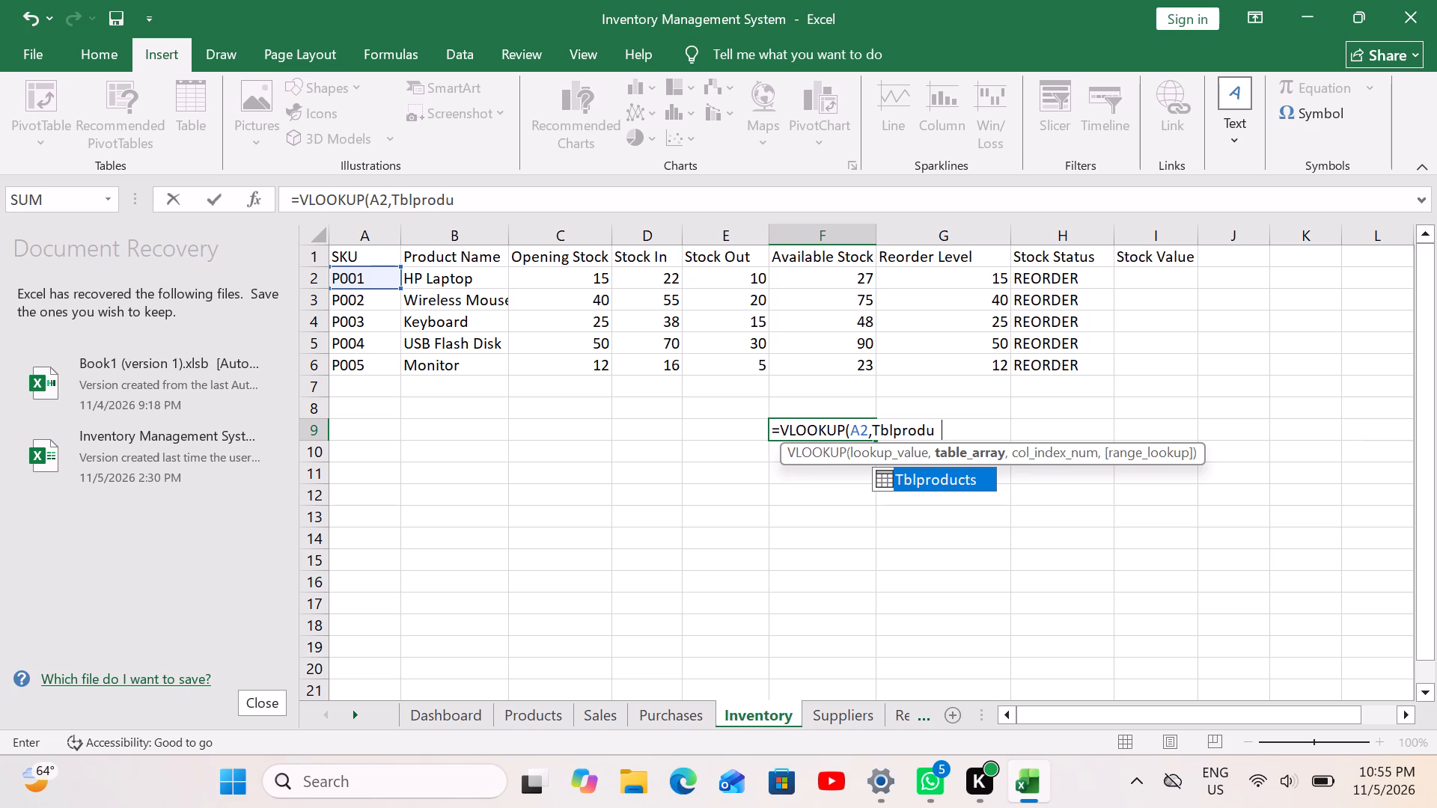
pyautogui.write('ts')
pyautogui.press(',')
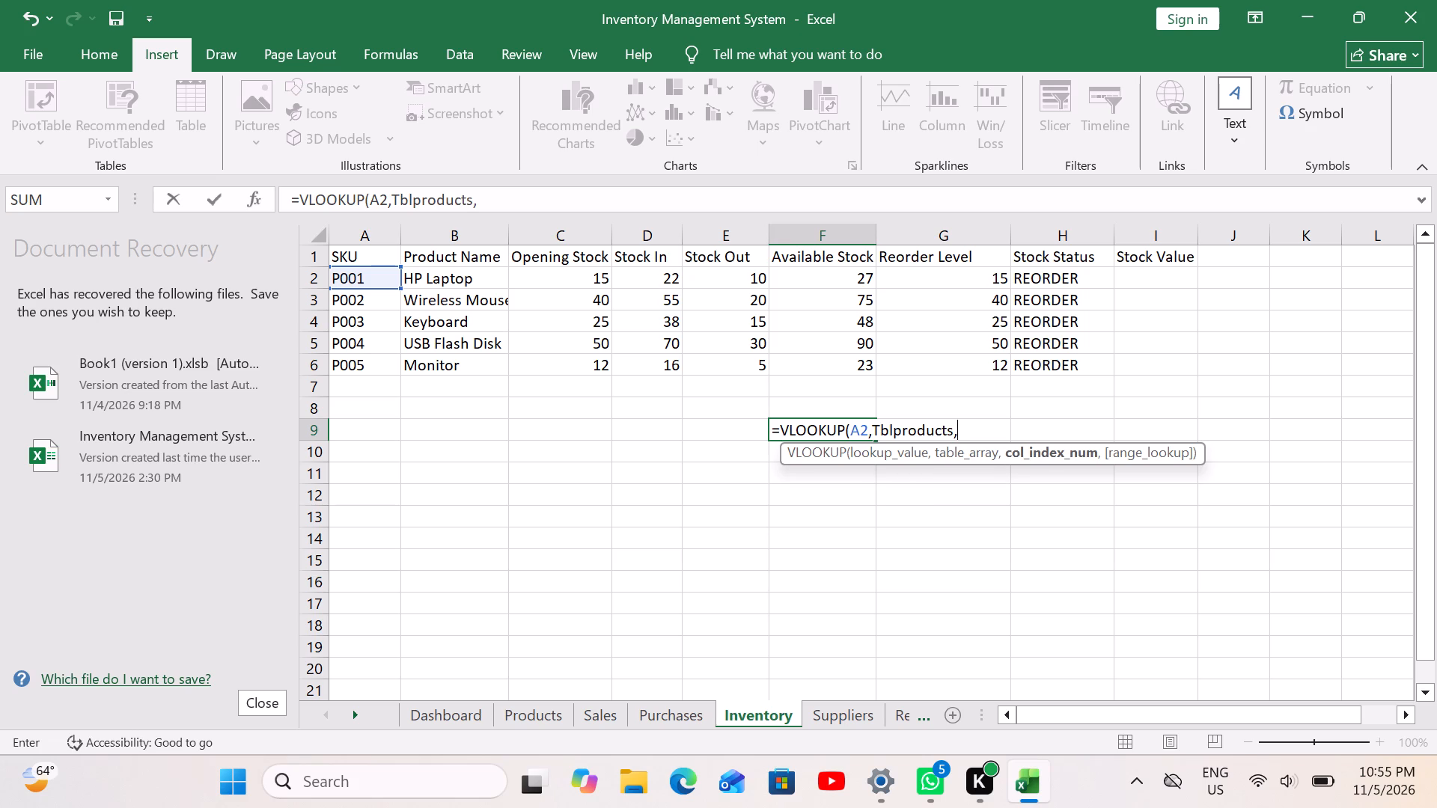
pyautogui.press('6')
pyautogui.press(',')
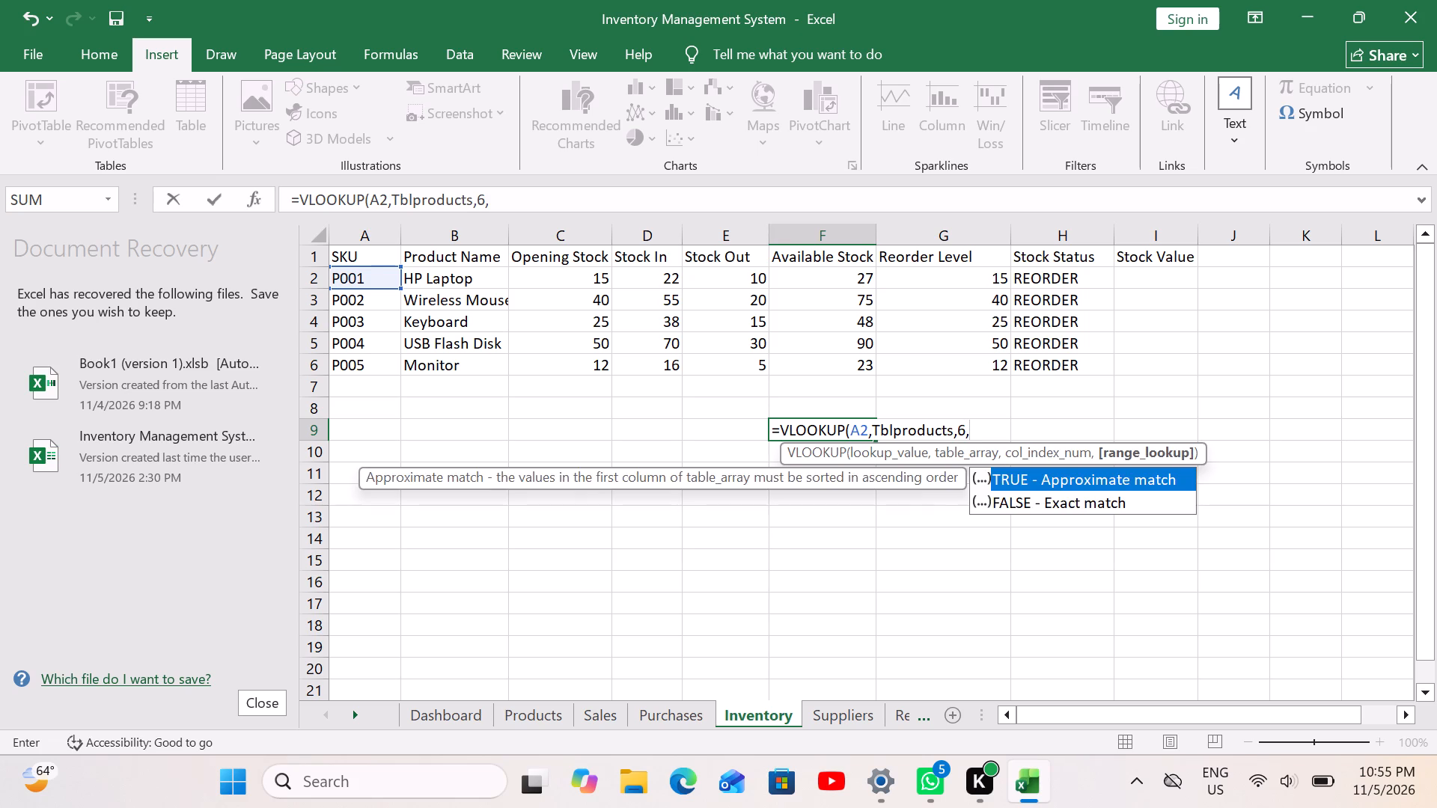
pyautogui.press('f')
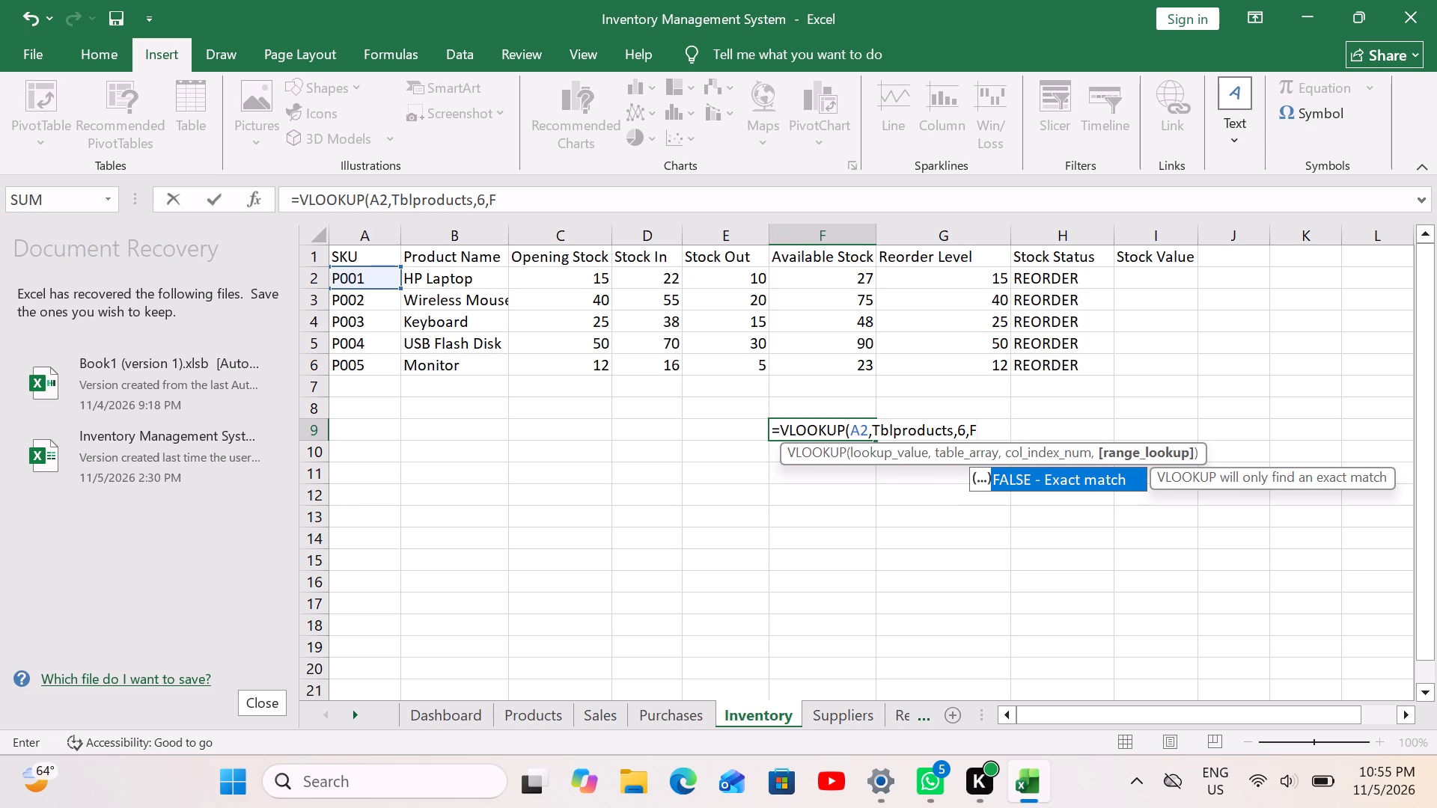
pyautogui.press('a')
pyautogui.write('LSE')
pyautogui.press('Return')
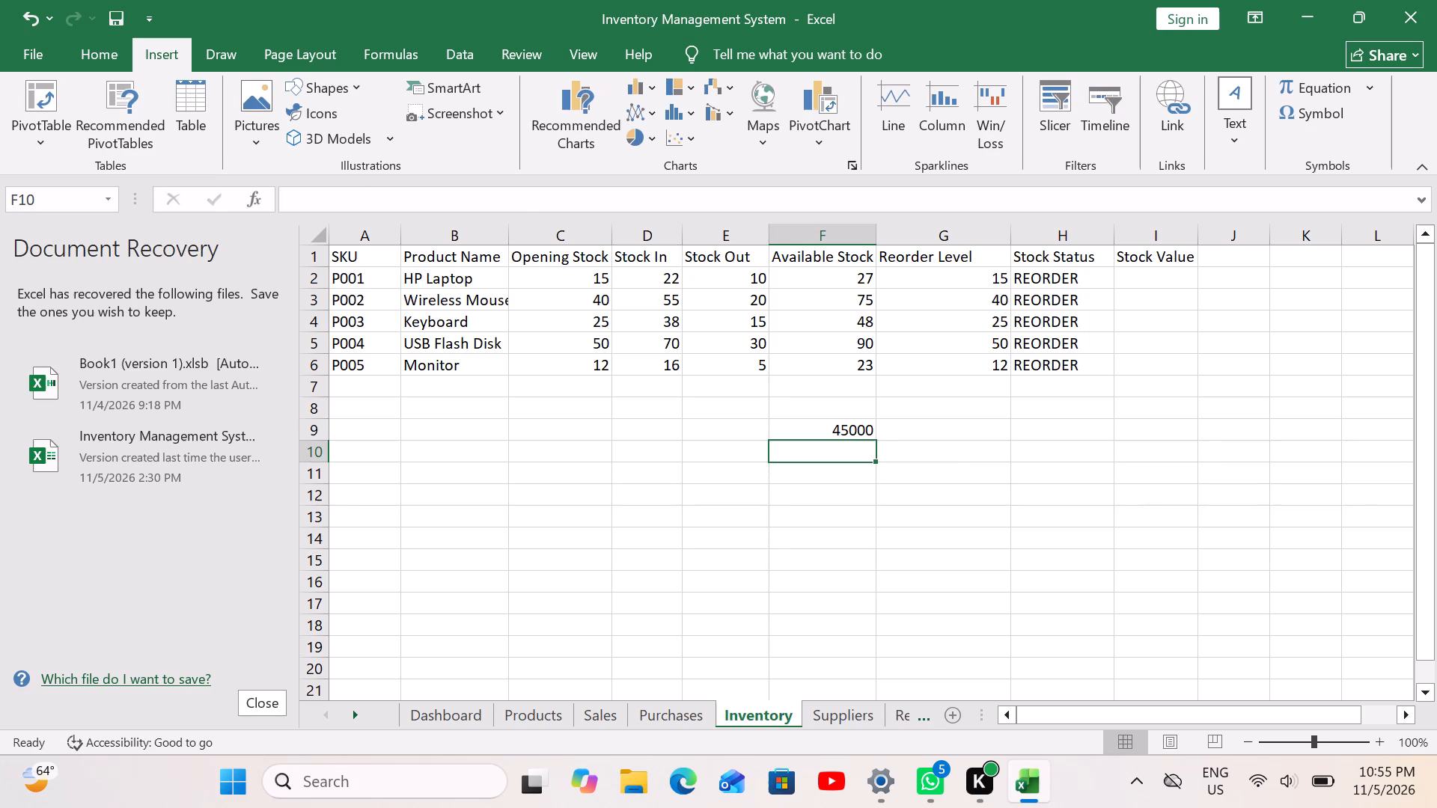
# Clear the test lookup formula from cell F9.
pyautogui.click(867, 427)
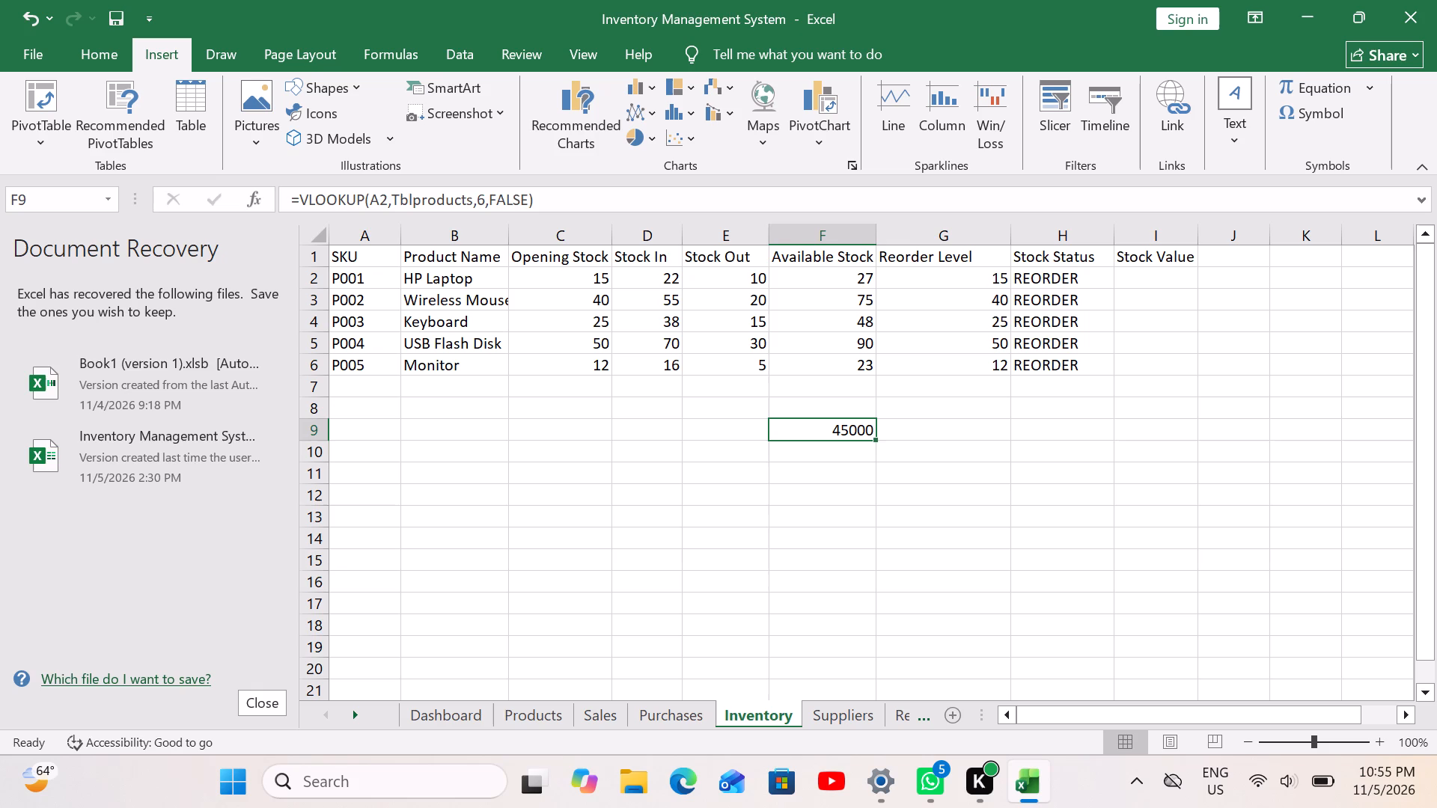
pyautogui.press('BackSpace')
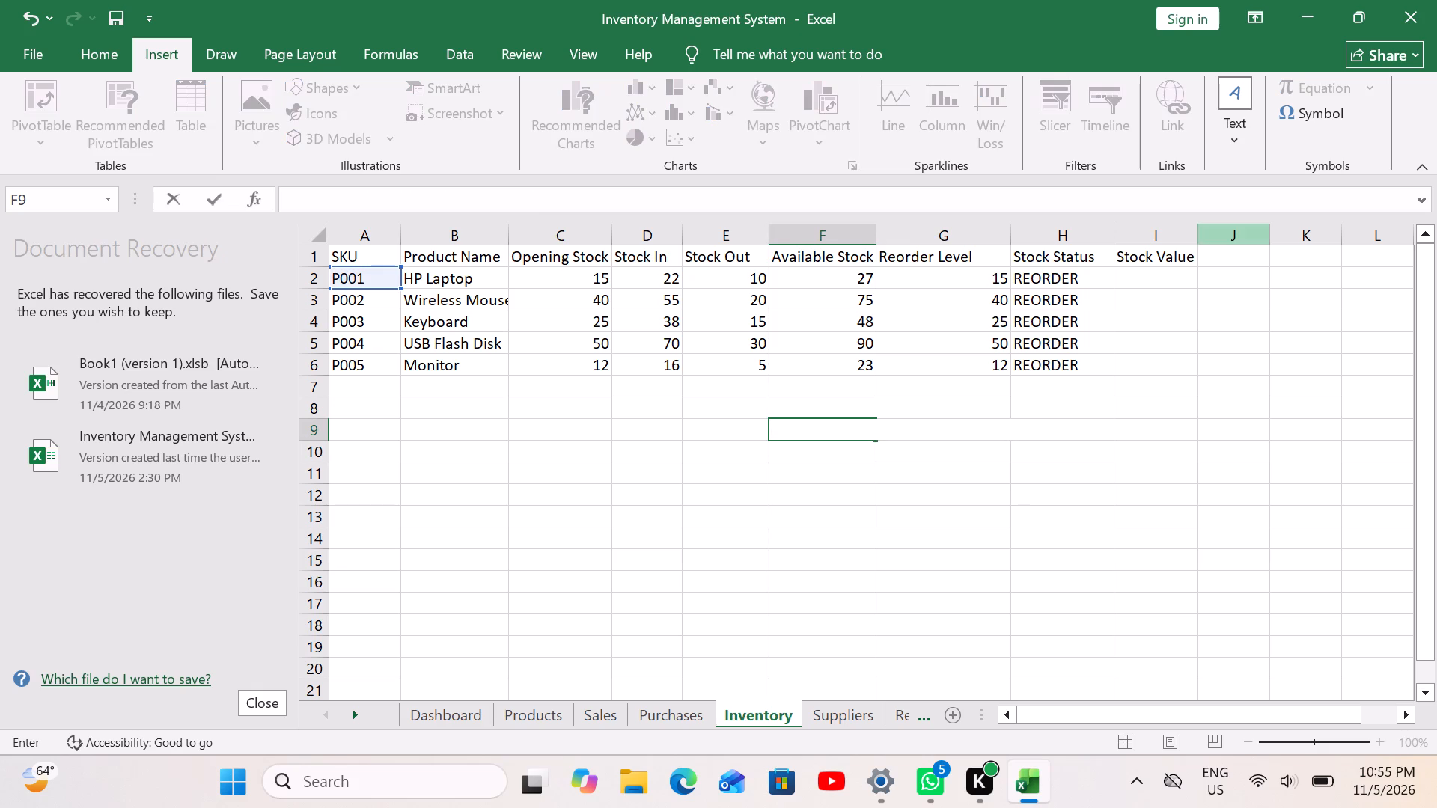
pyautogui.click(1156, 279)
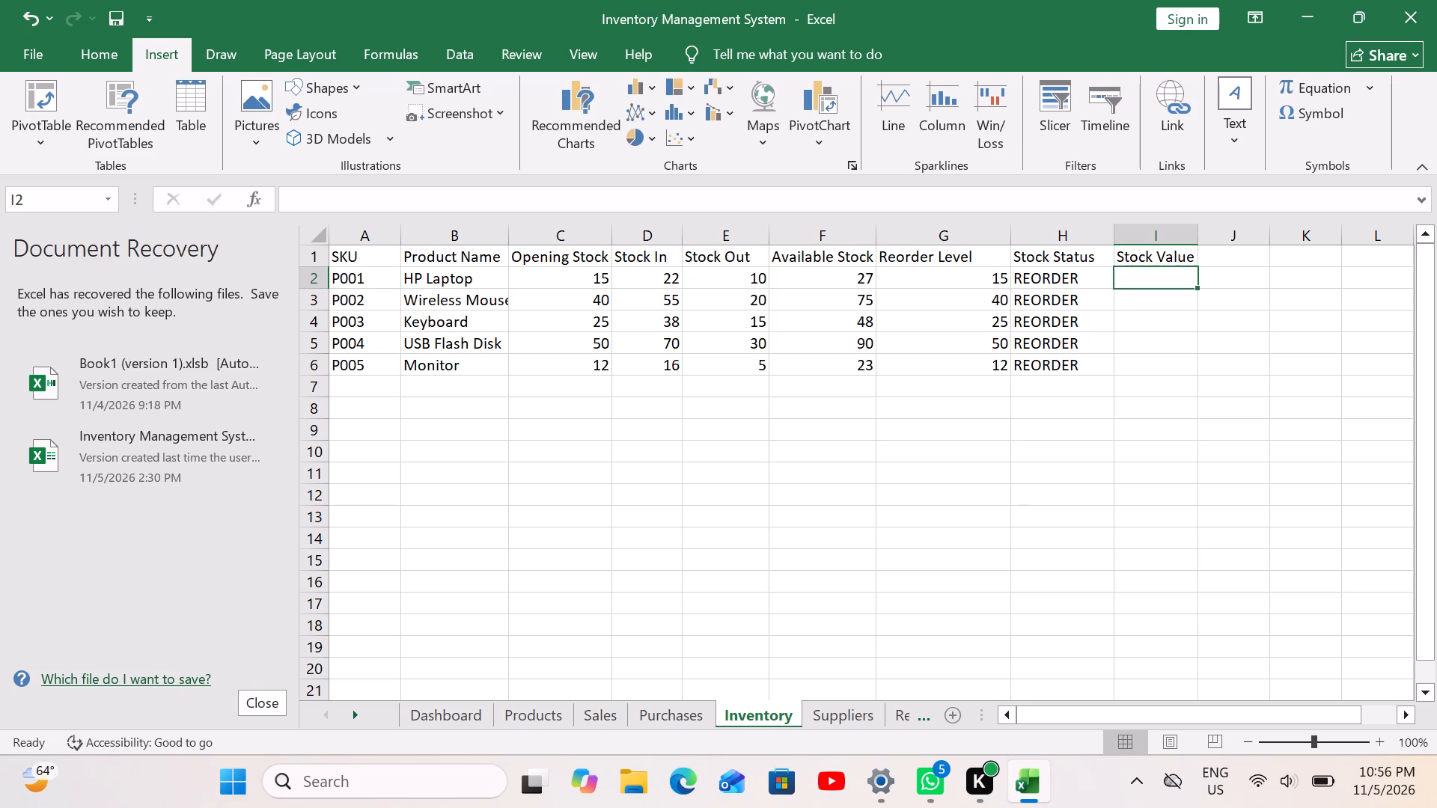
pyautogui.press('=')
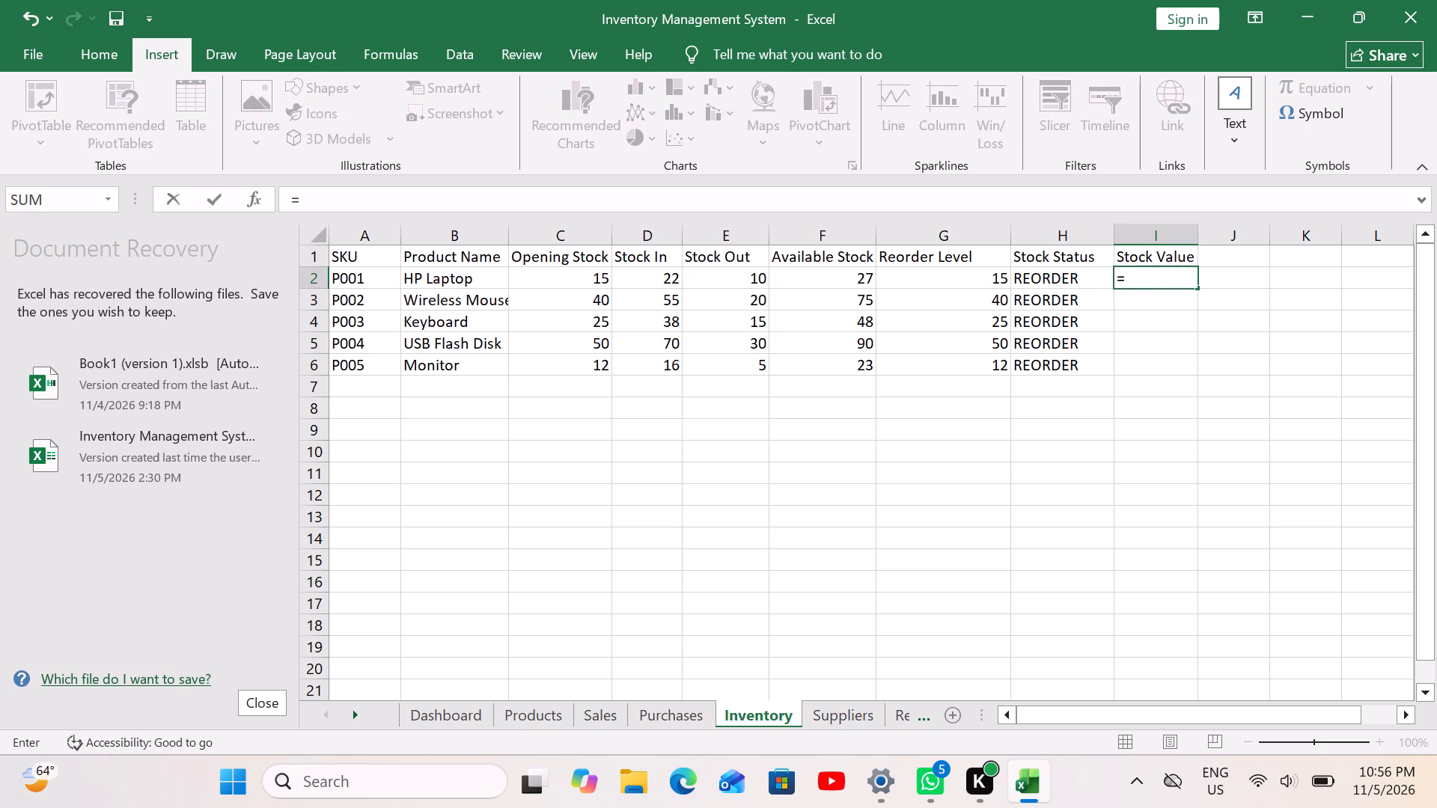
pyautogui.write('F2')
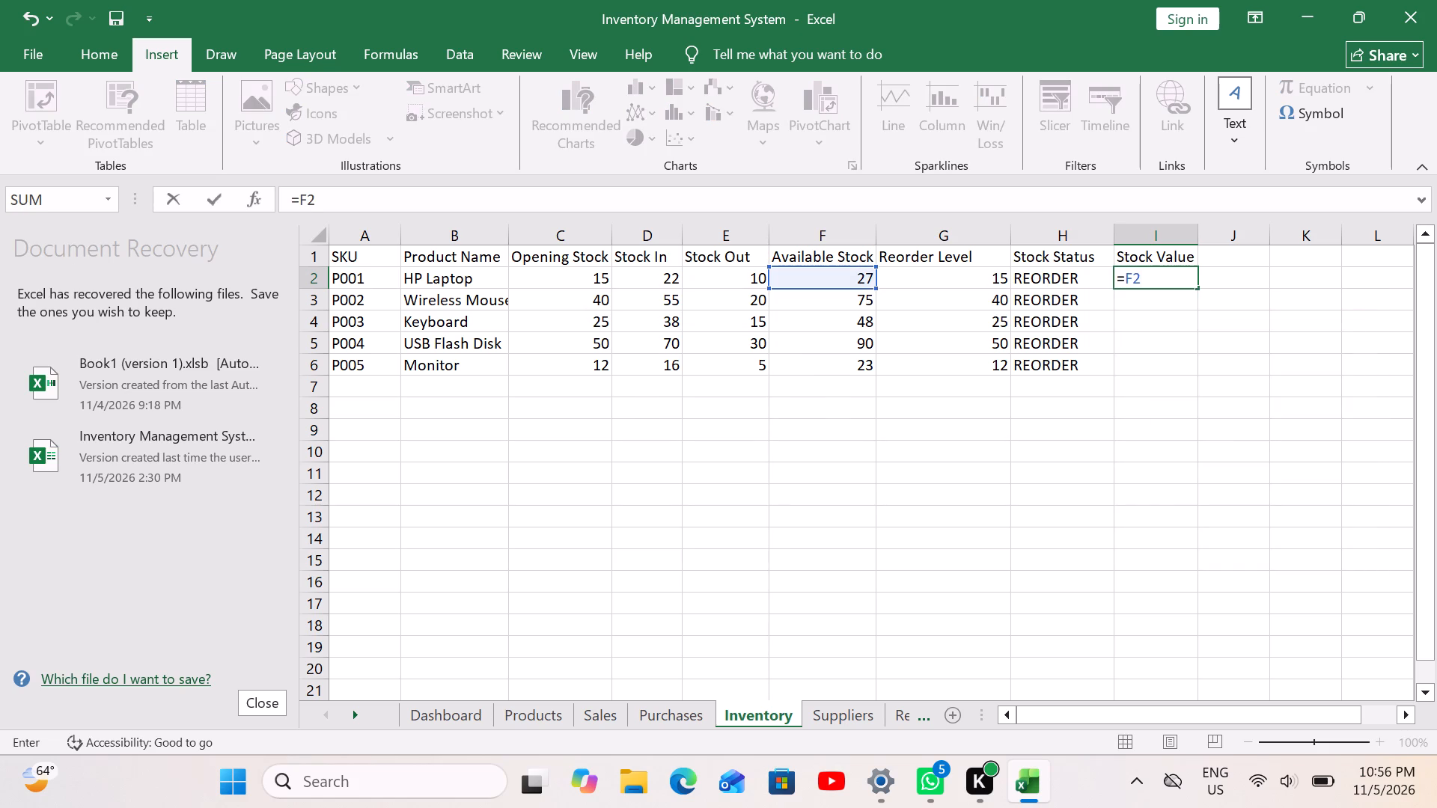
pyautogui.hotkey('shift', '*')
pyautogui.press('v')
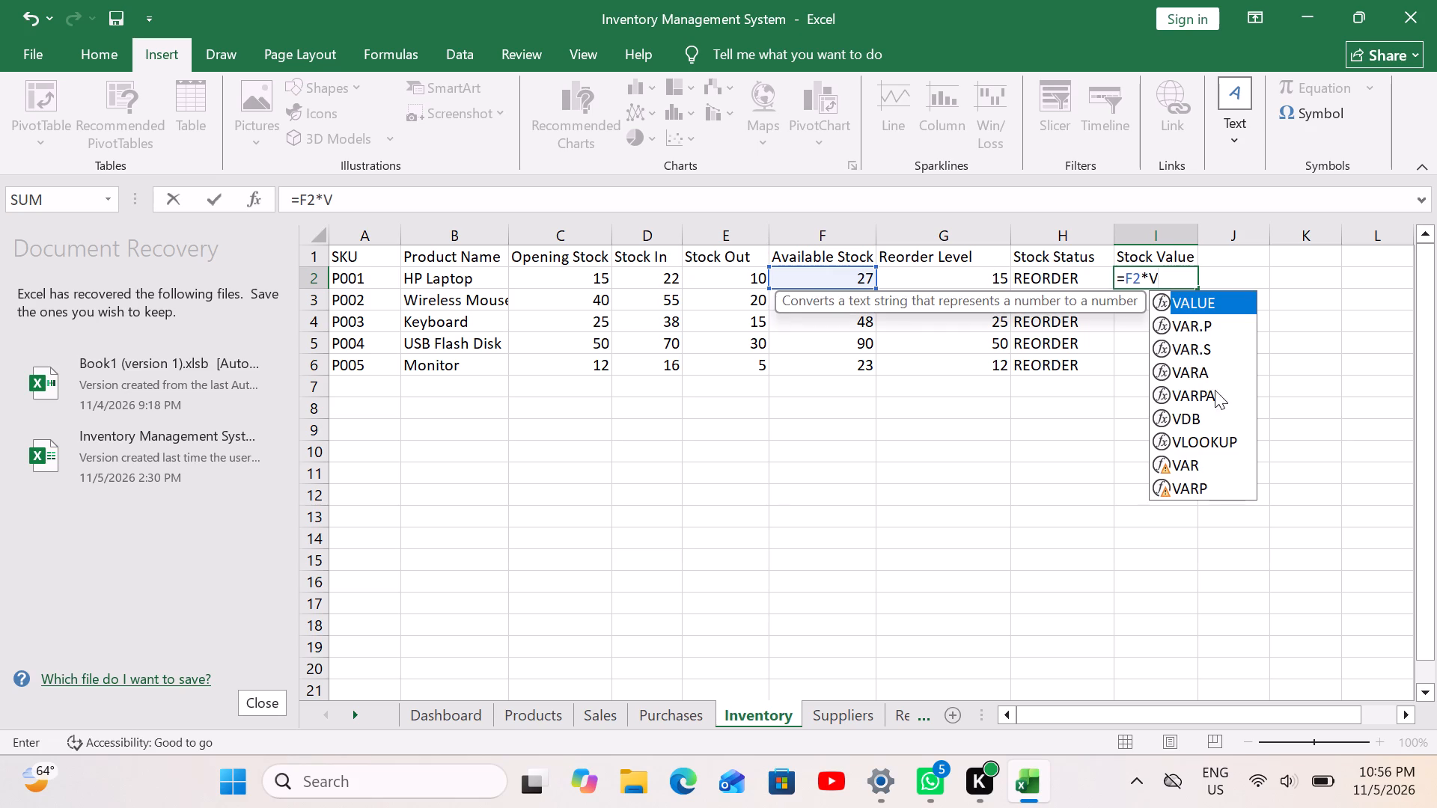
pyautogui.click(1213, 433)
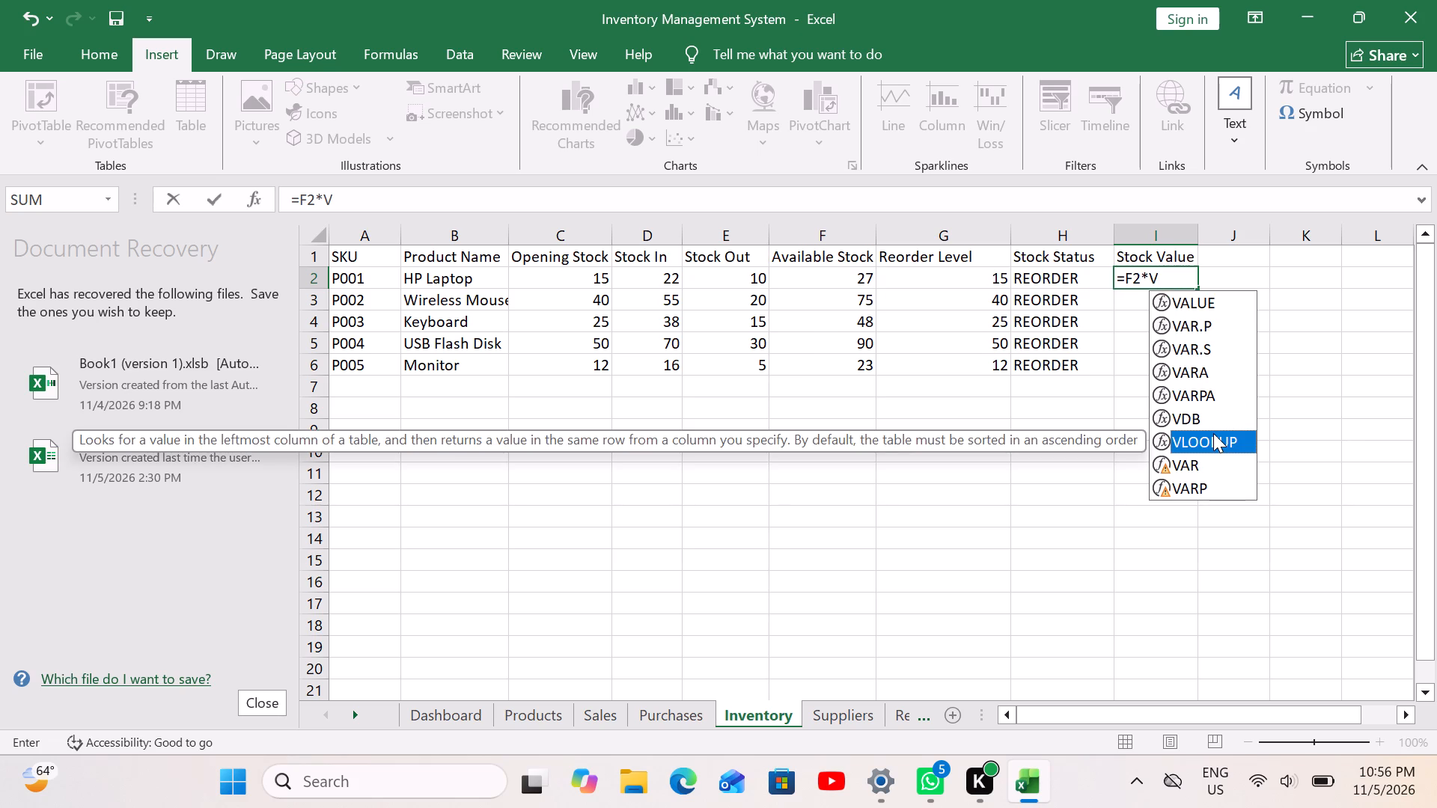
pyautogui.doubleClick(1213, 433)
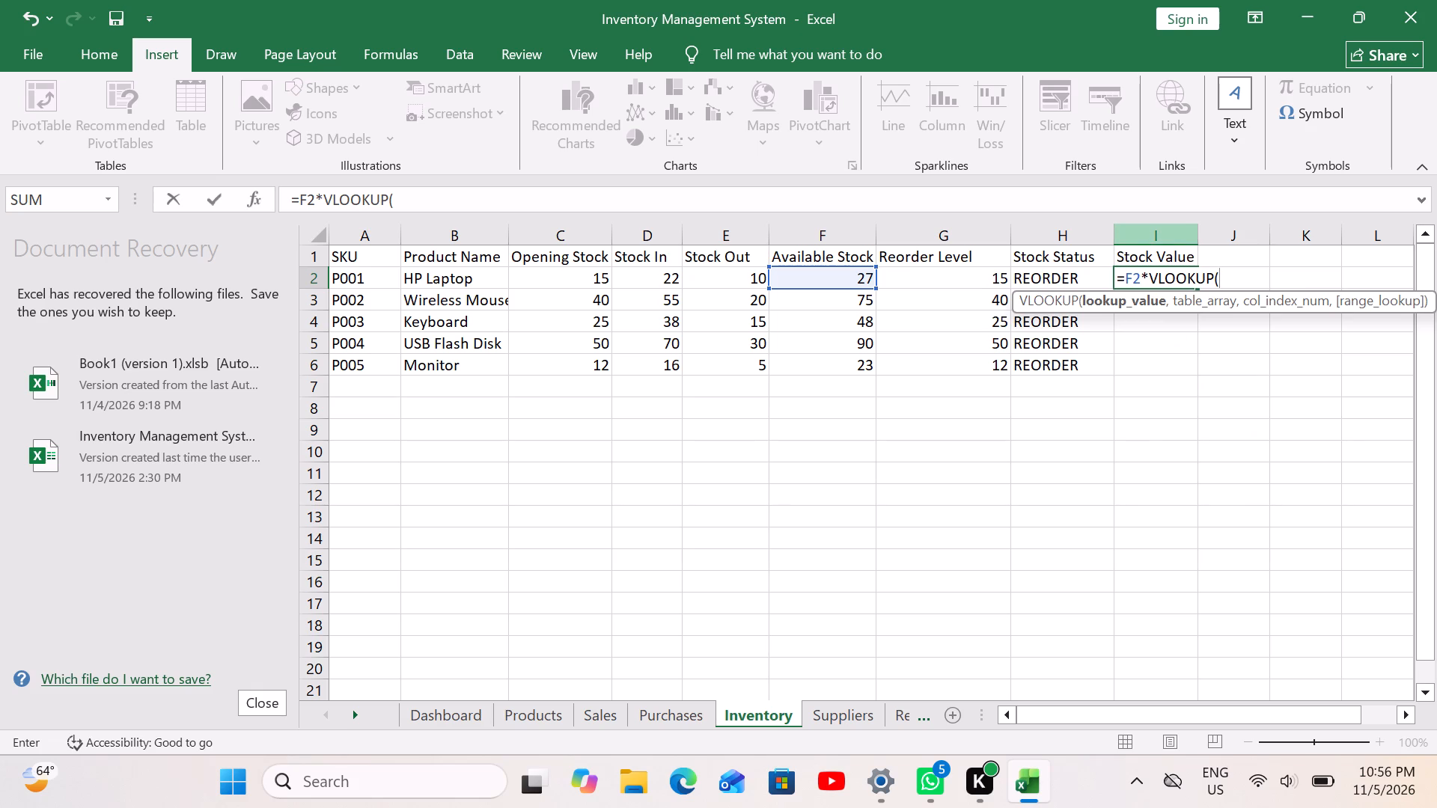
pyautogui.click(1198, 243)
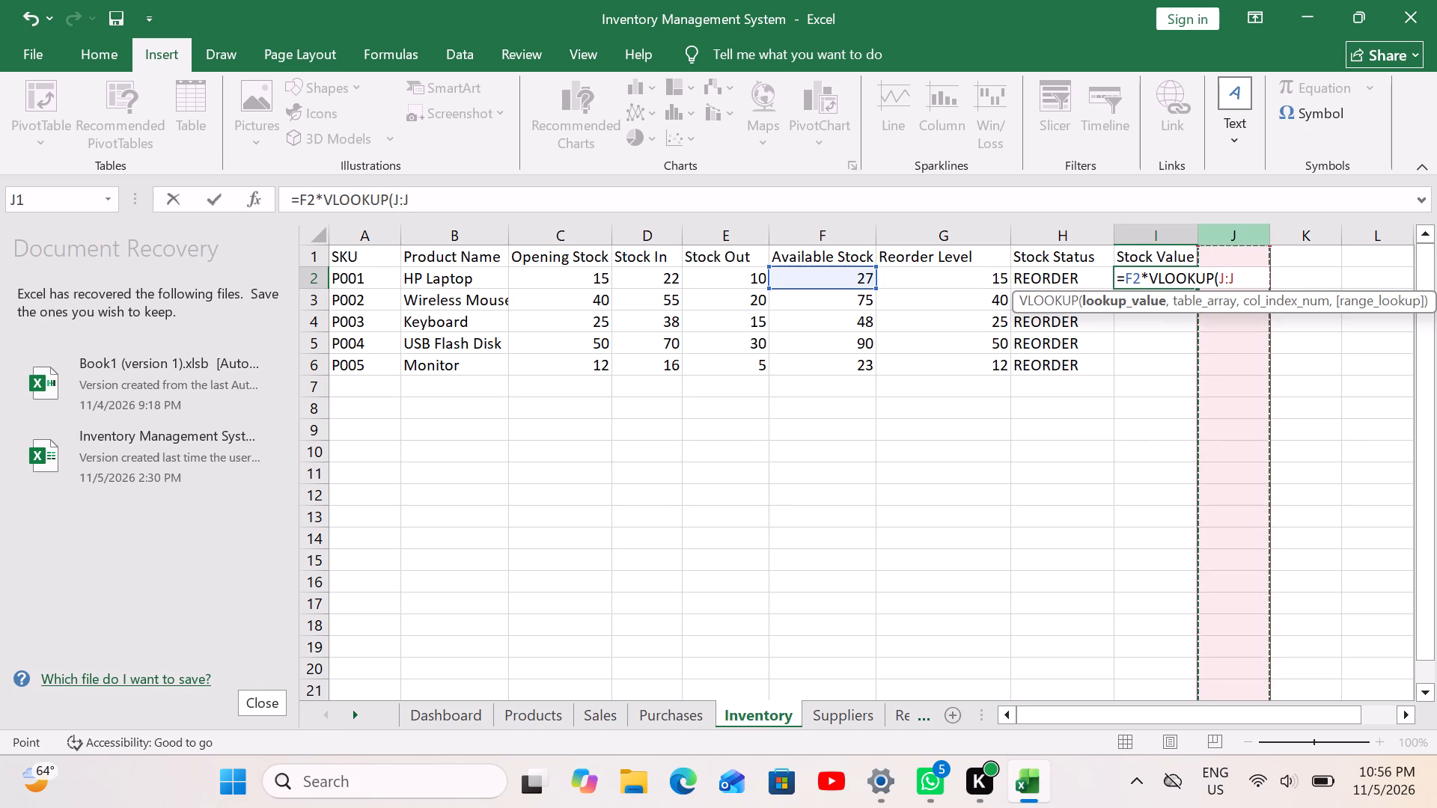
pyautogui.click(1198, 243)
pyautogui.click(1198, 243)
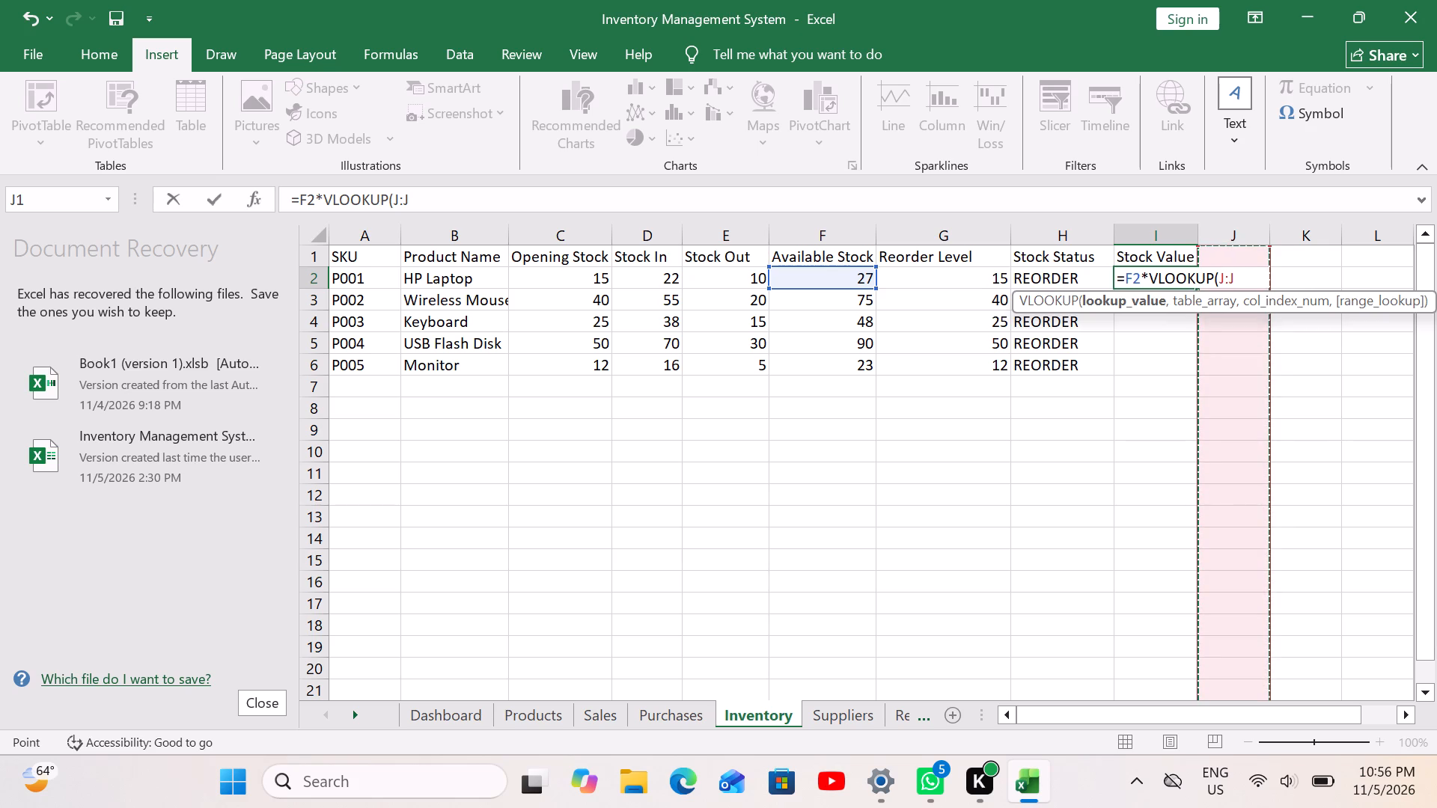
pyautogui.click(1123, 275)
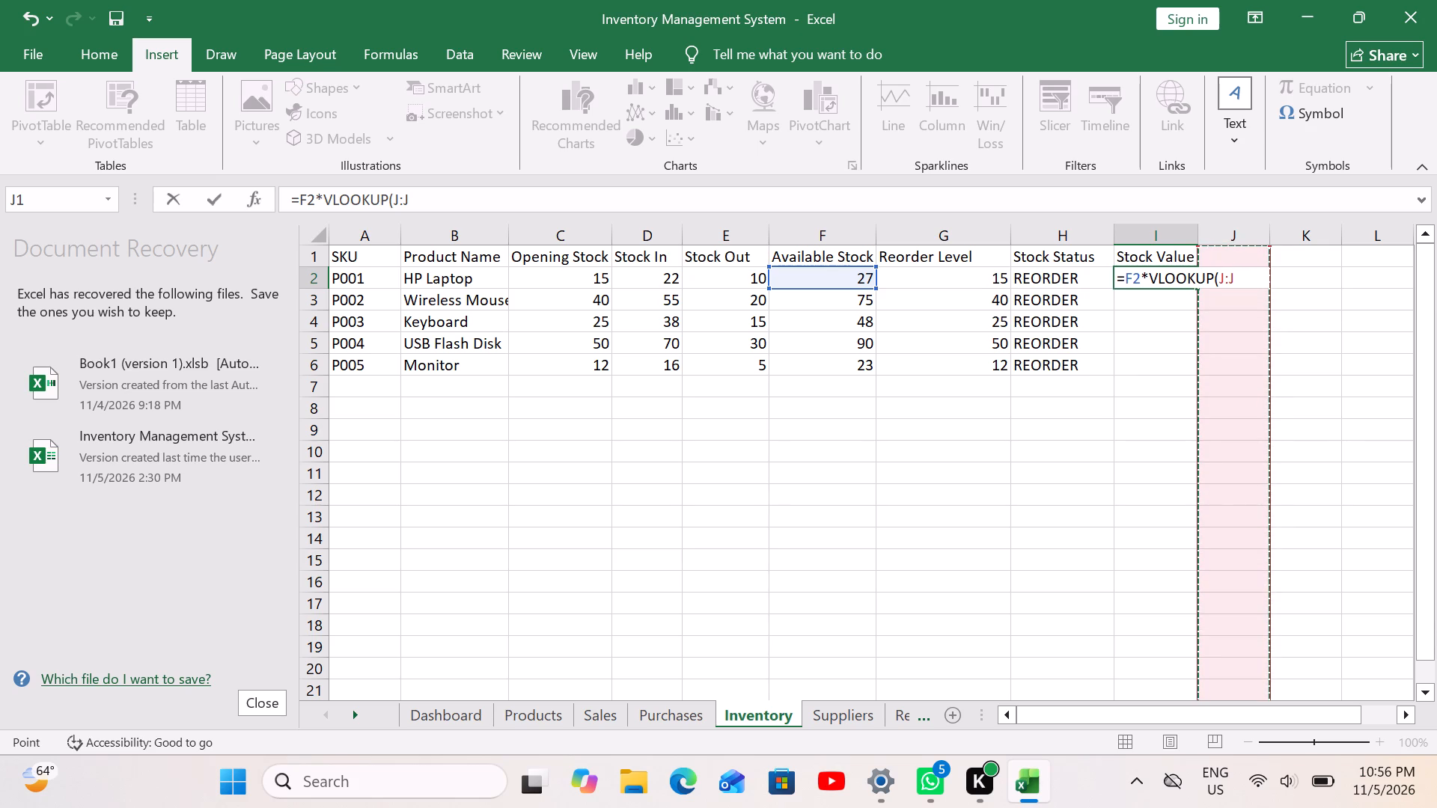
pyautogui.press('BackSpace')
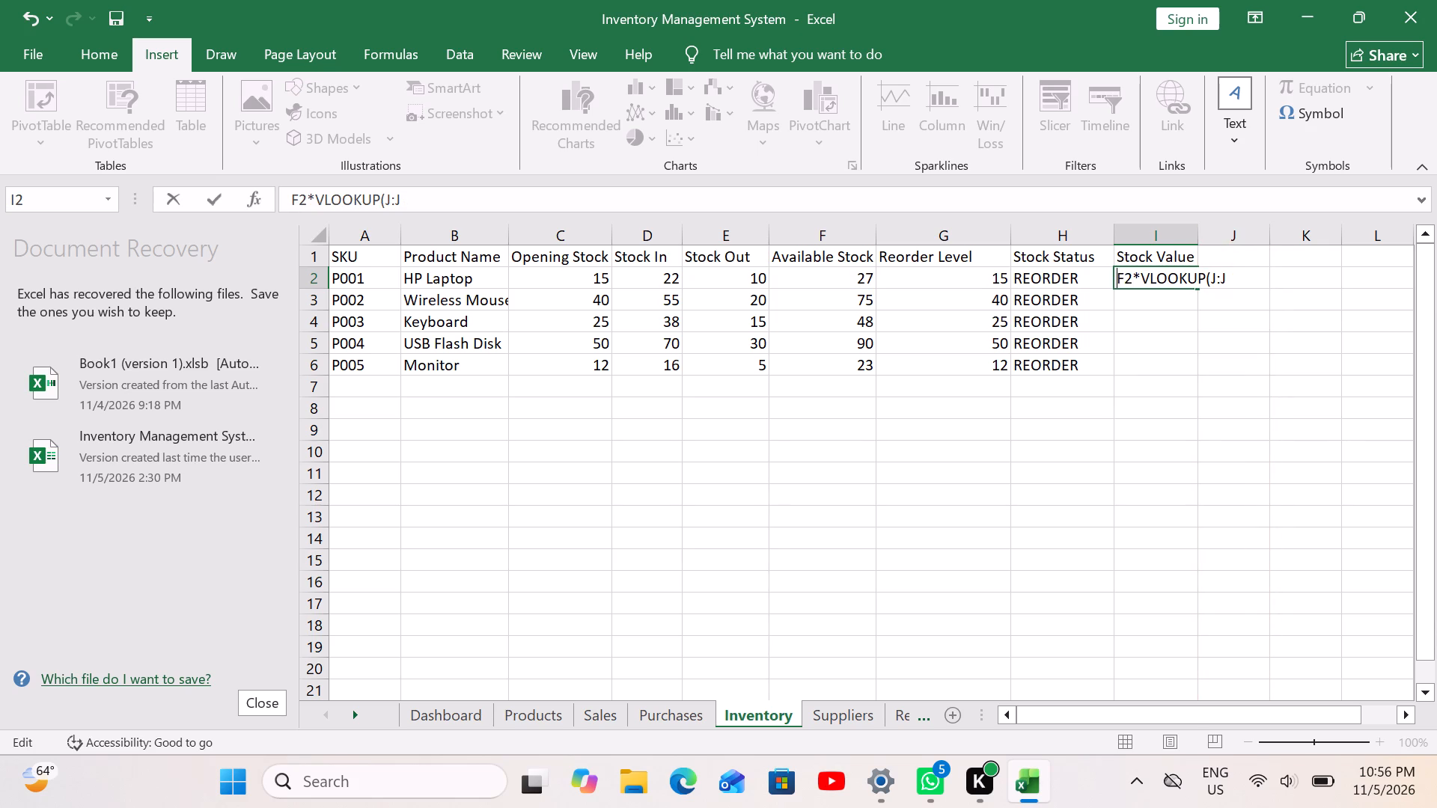
# Widen the Stock Value column I on the Inventory sheet to make room for the formula.
pyautogui.click(1197, 250)
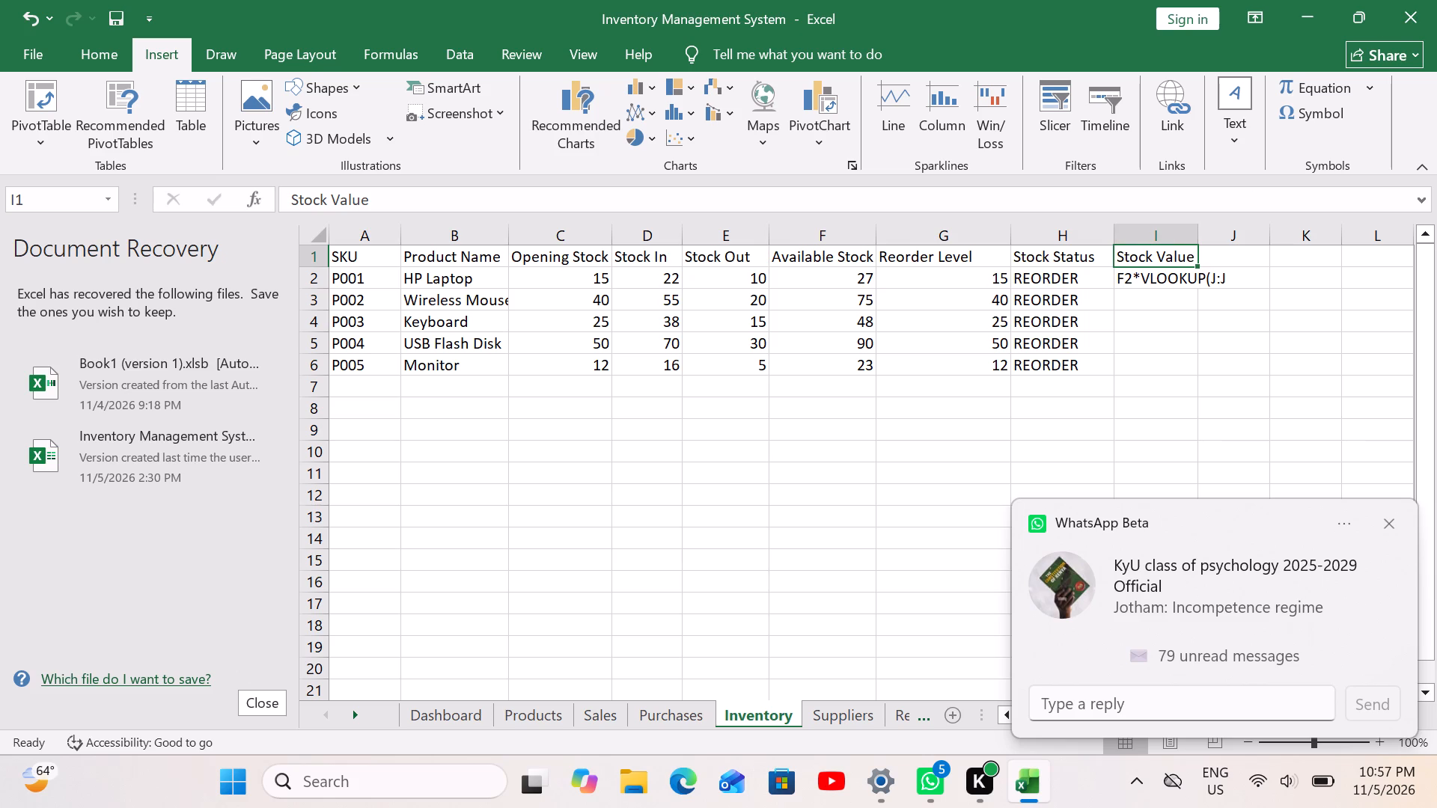
# Widen the Stock Value column I further, to more than twice its present width.
pyautogui.moveTo(1195, 239); pyautogui.dragTo(1219, 239)
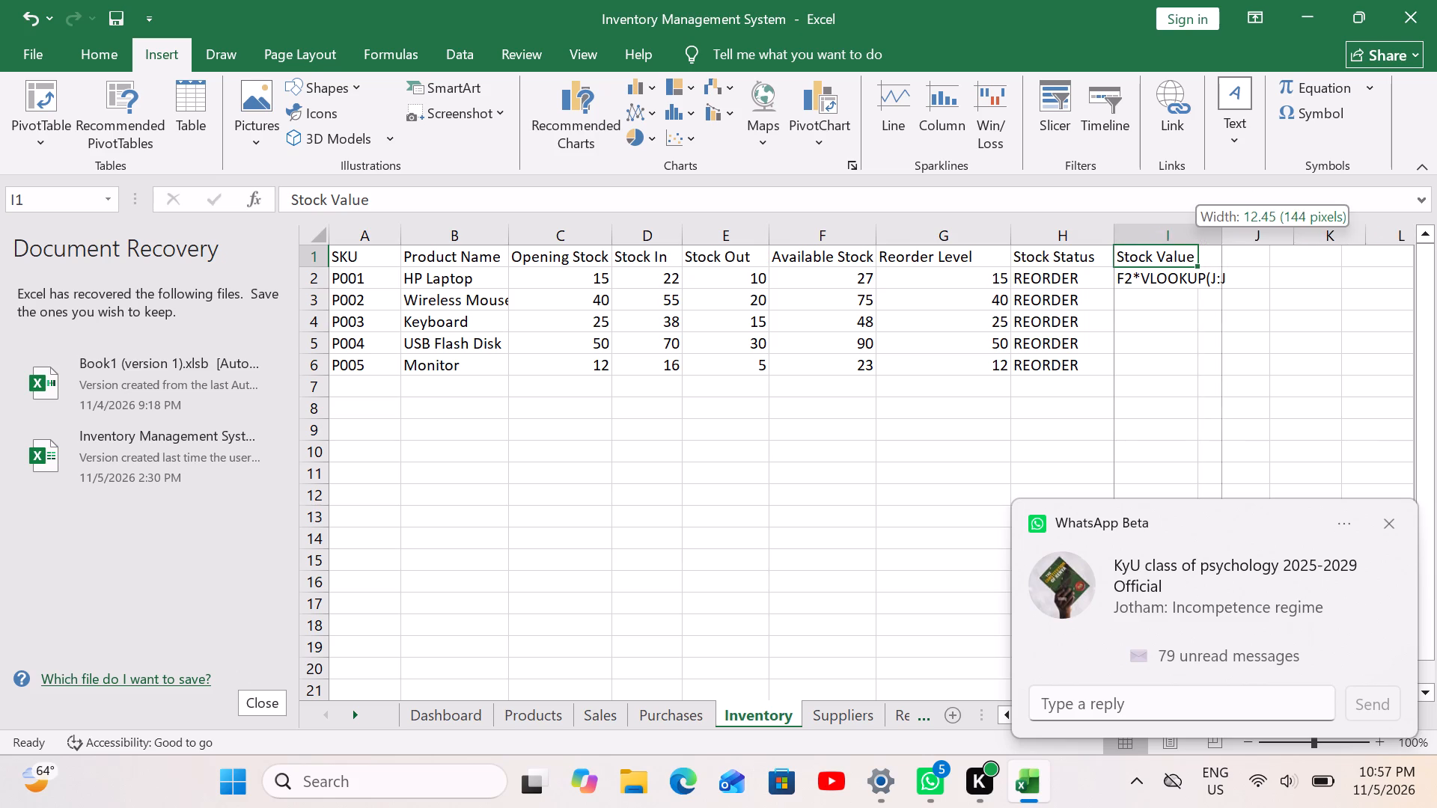
pyautogui.moveTo(1219, 239); pyautogui.dragTo(1313, 266)
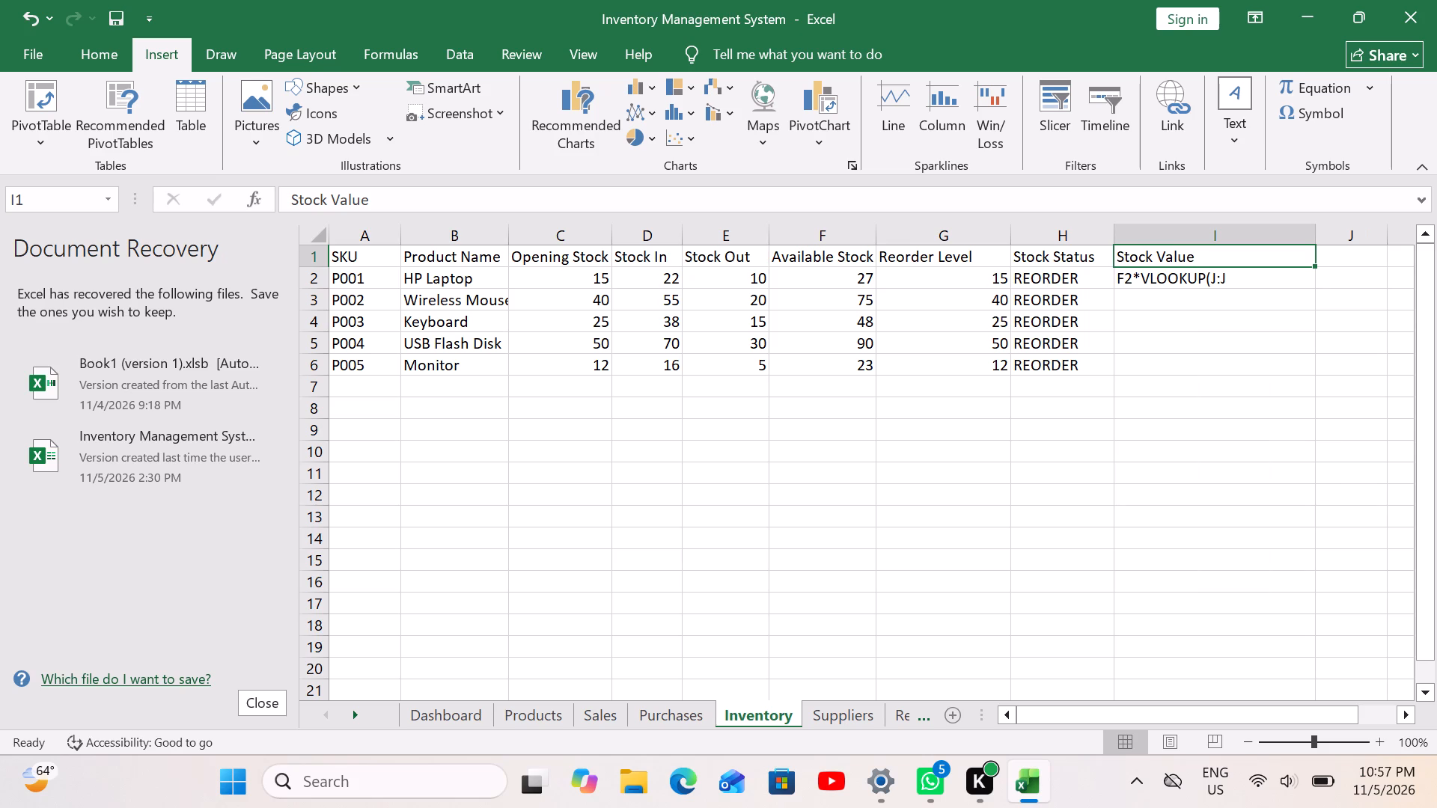
# Clear the incomplete VLOOKUP text from the HP Laptop Stock Value cell I2.
pyautogui.click(1251, 275)
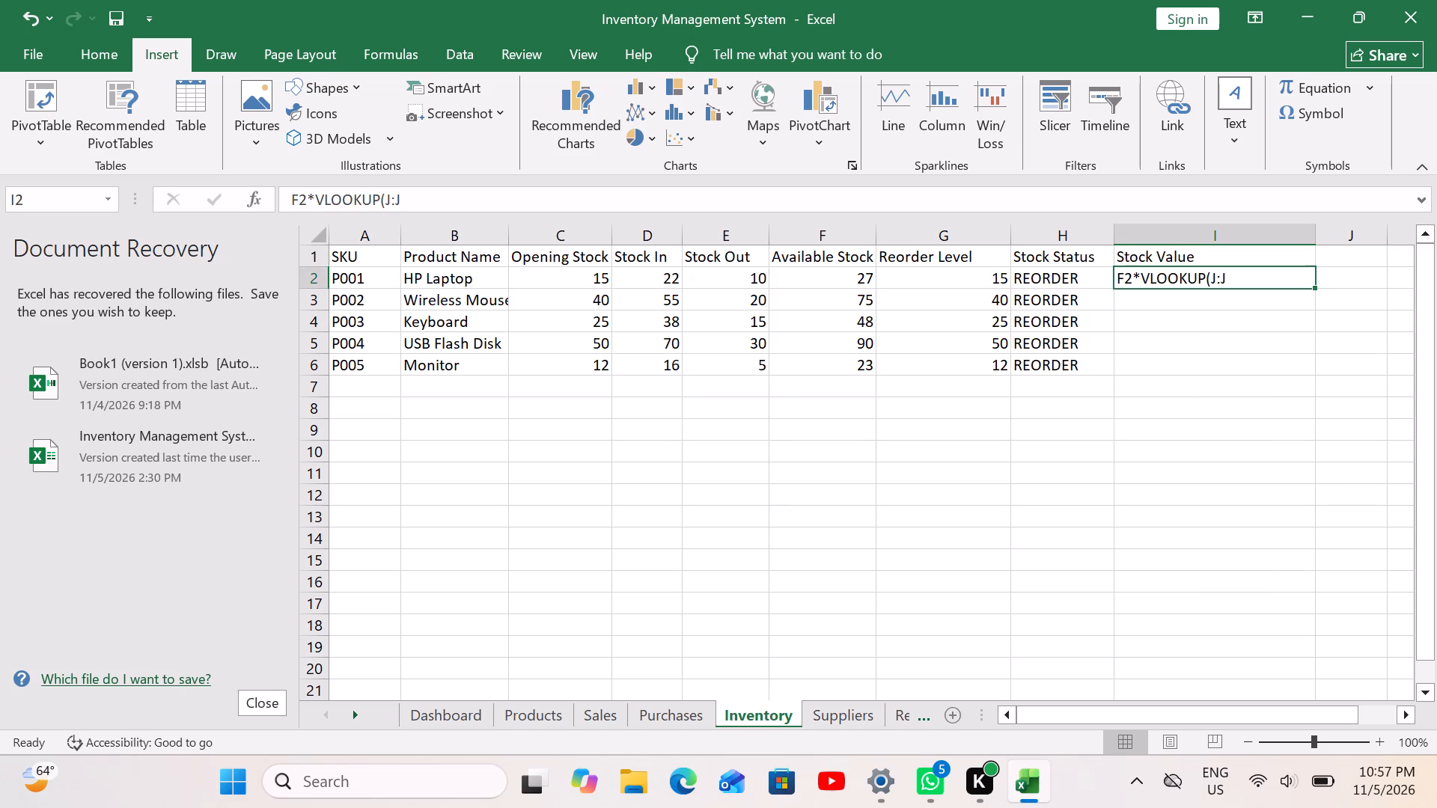
pyautogui.press('BackSpace')
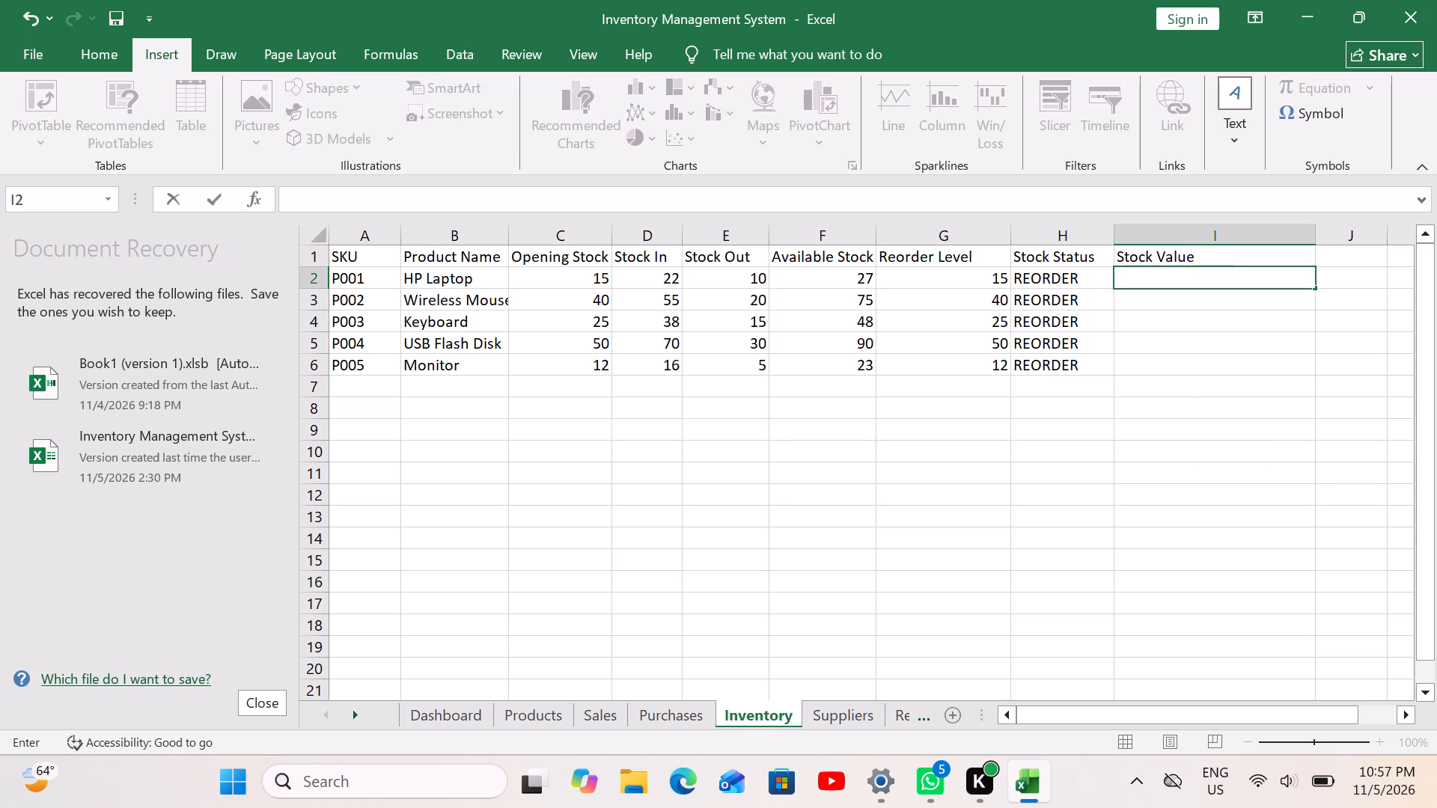
# Enter the stock value formula =F2*VLOOKUP(A2,Tblproducts,6,FALSE) in cell I2 for the HP Laptop.
pyautogui.press('=')
pyautogui.press('f')
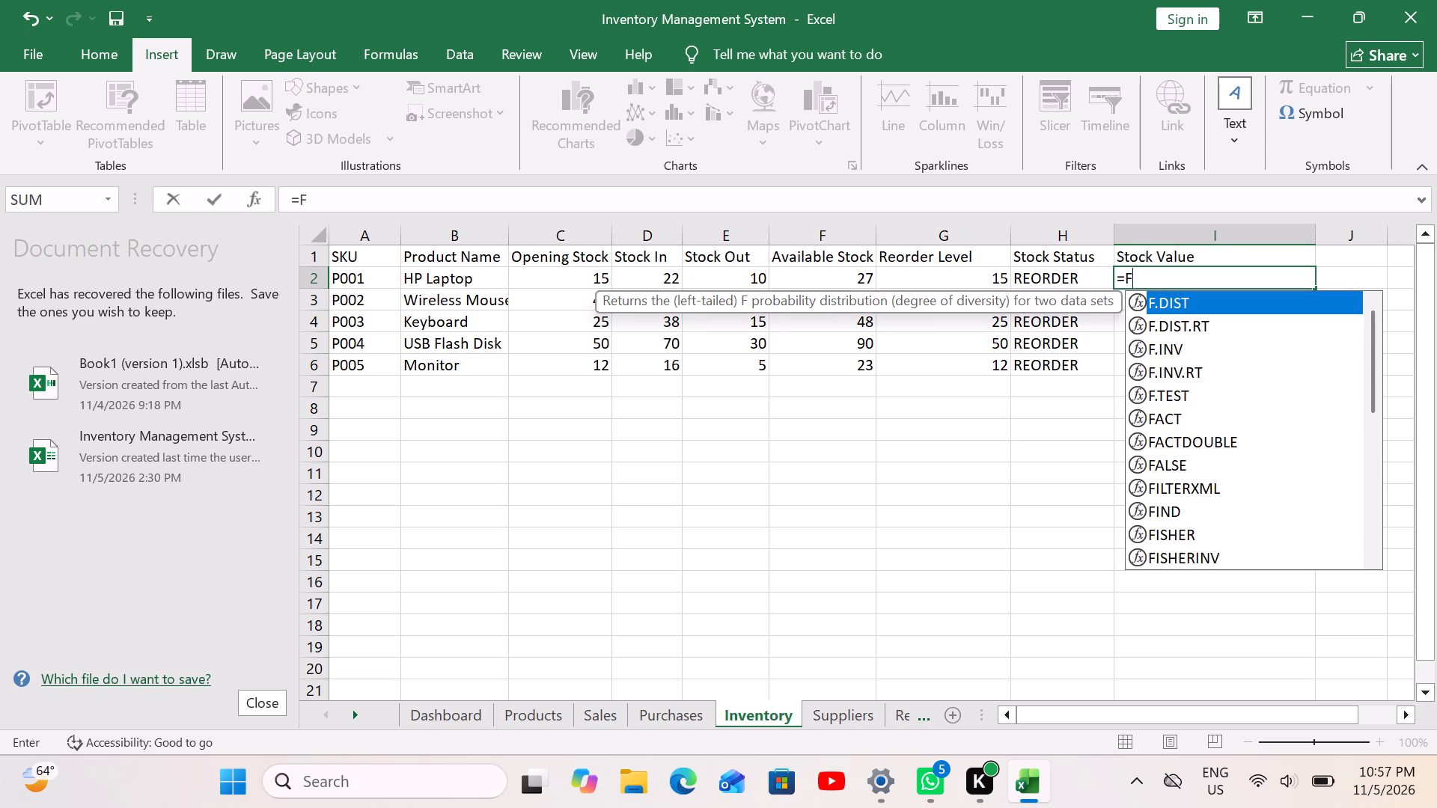
pyautogui.press('2')
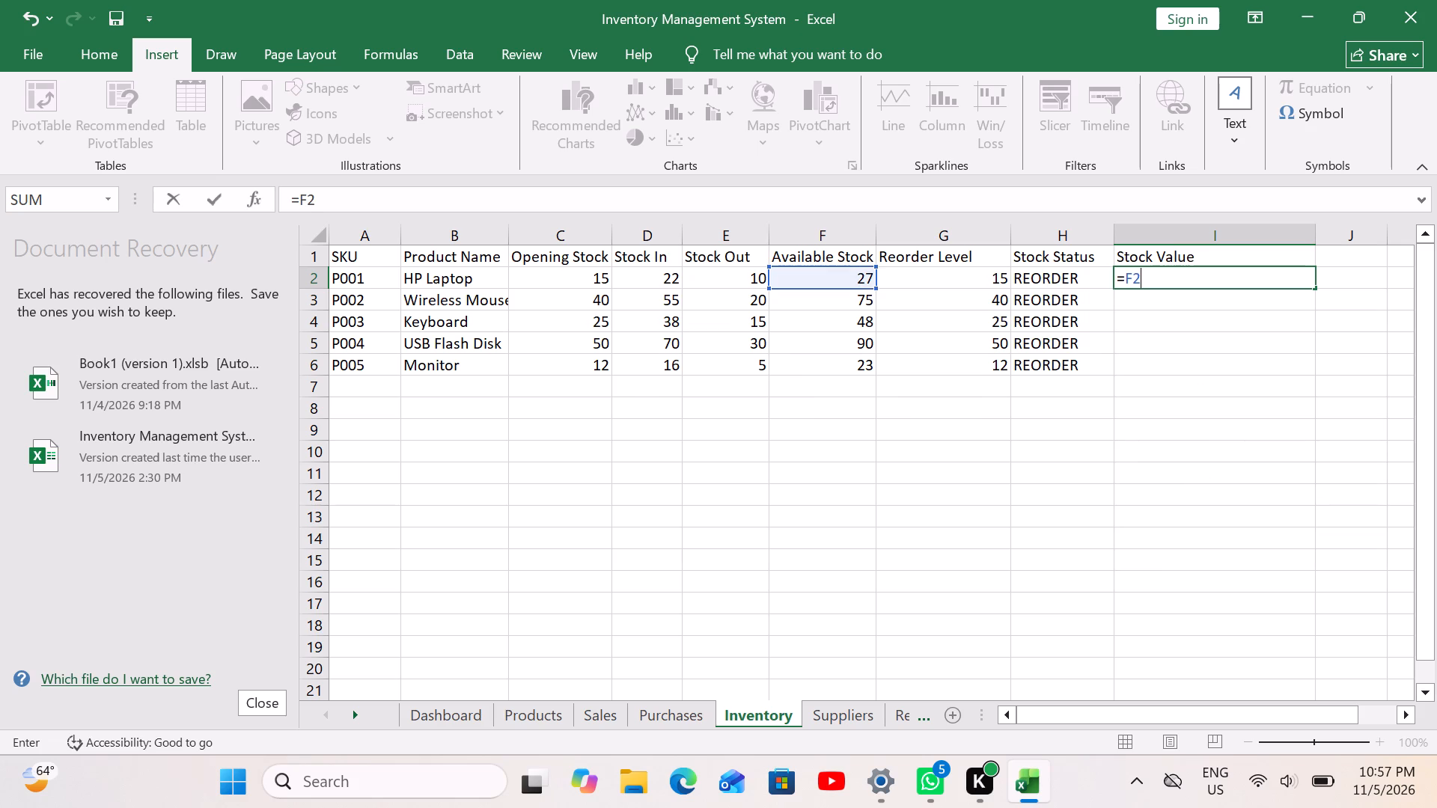
pyautogui.hotkey('shift', '*')
pyautogui.write('VL')
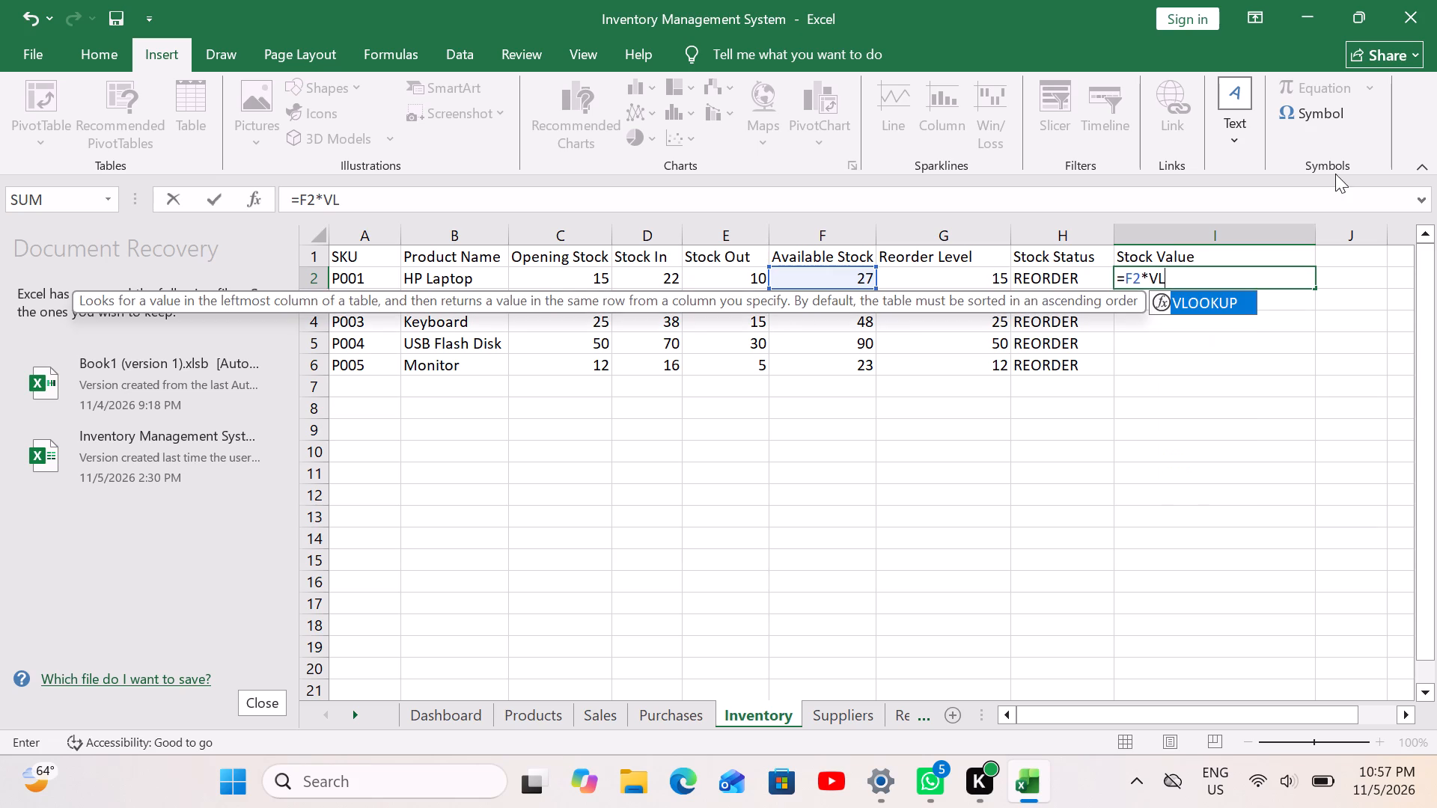
pyautogui.doubleClick(1209, 294)
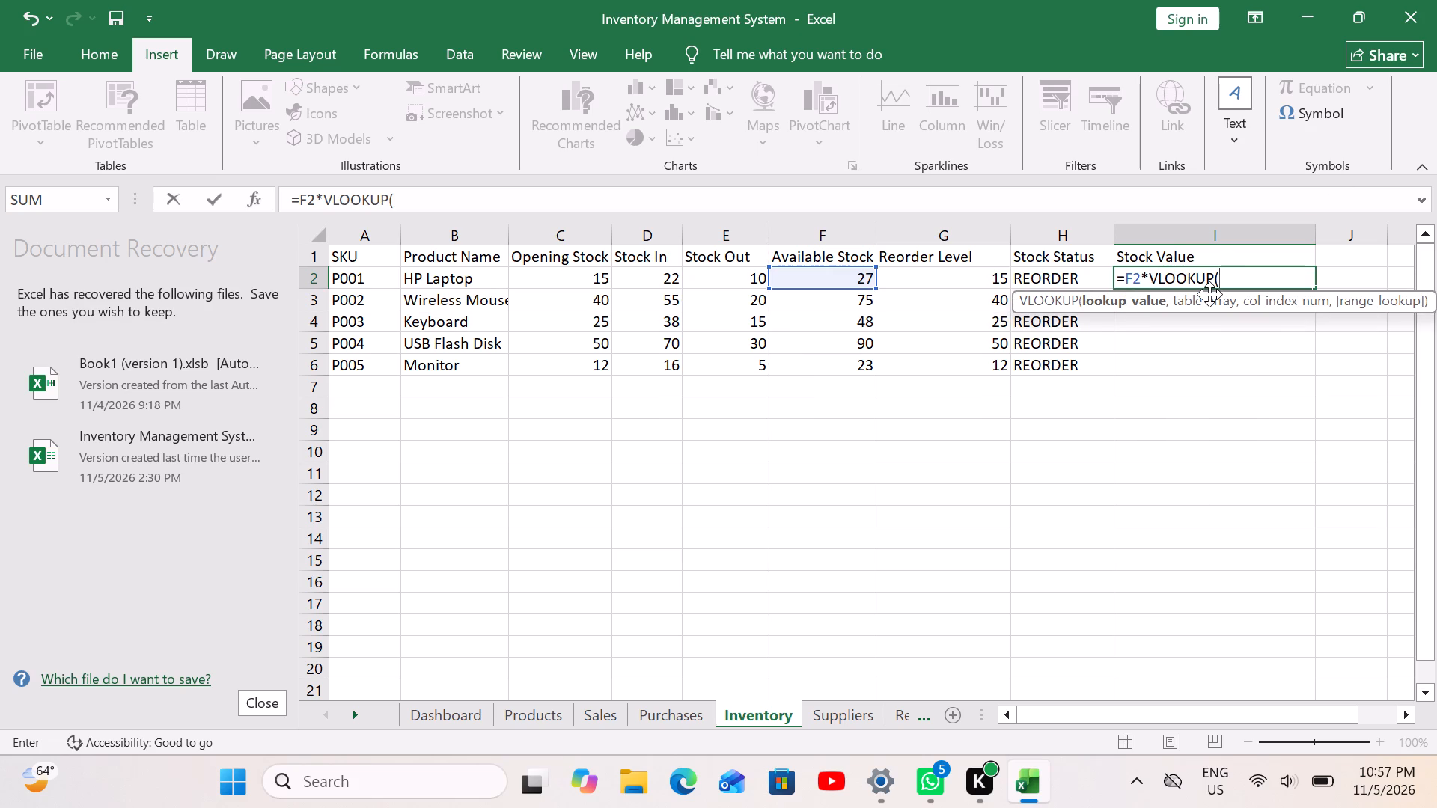
pyautogui.write('A2')
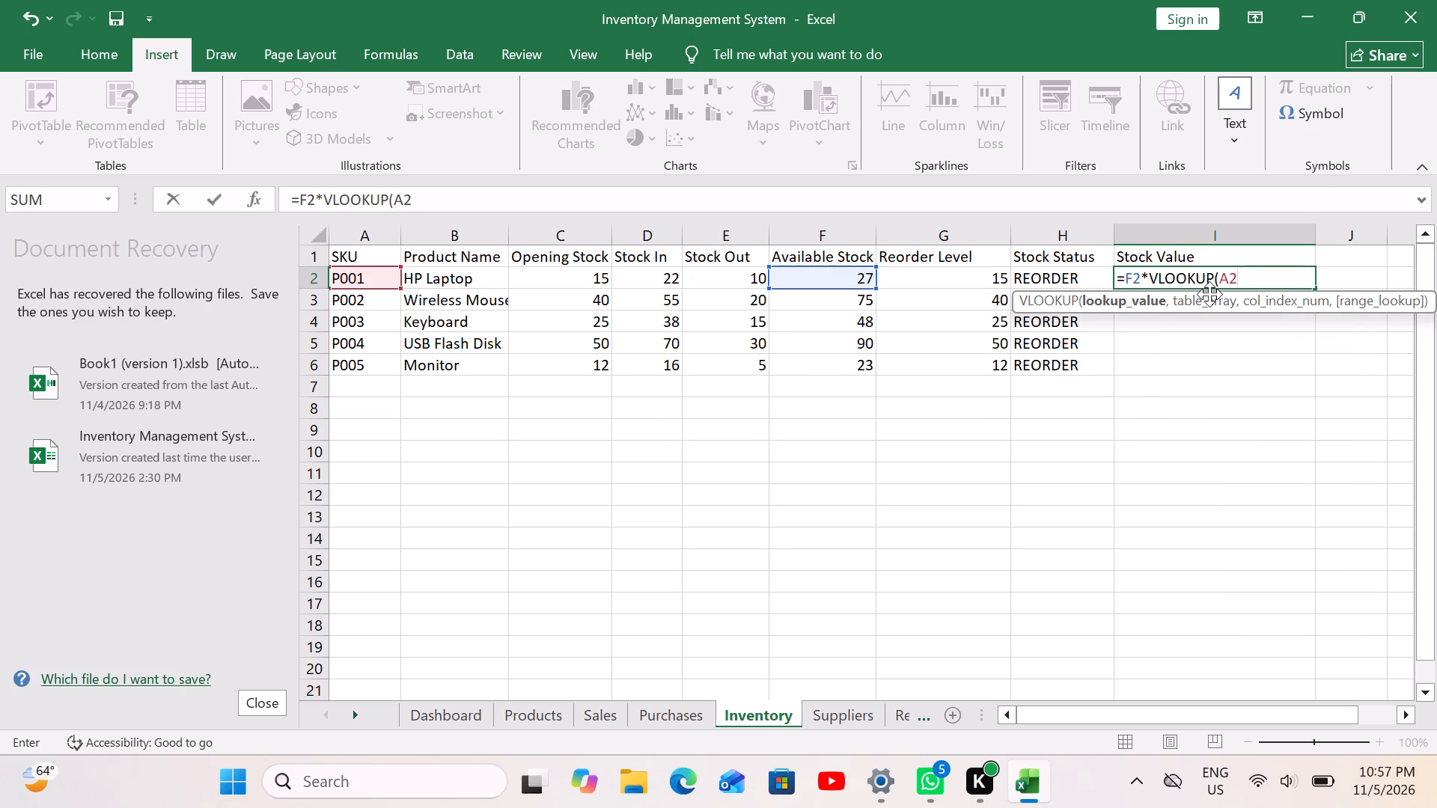
pyautogui.write(',T')
pyautogui.write('blproducts')
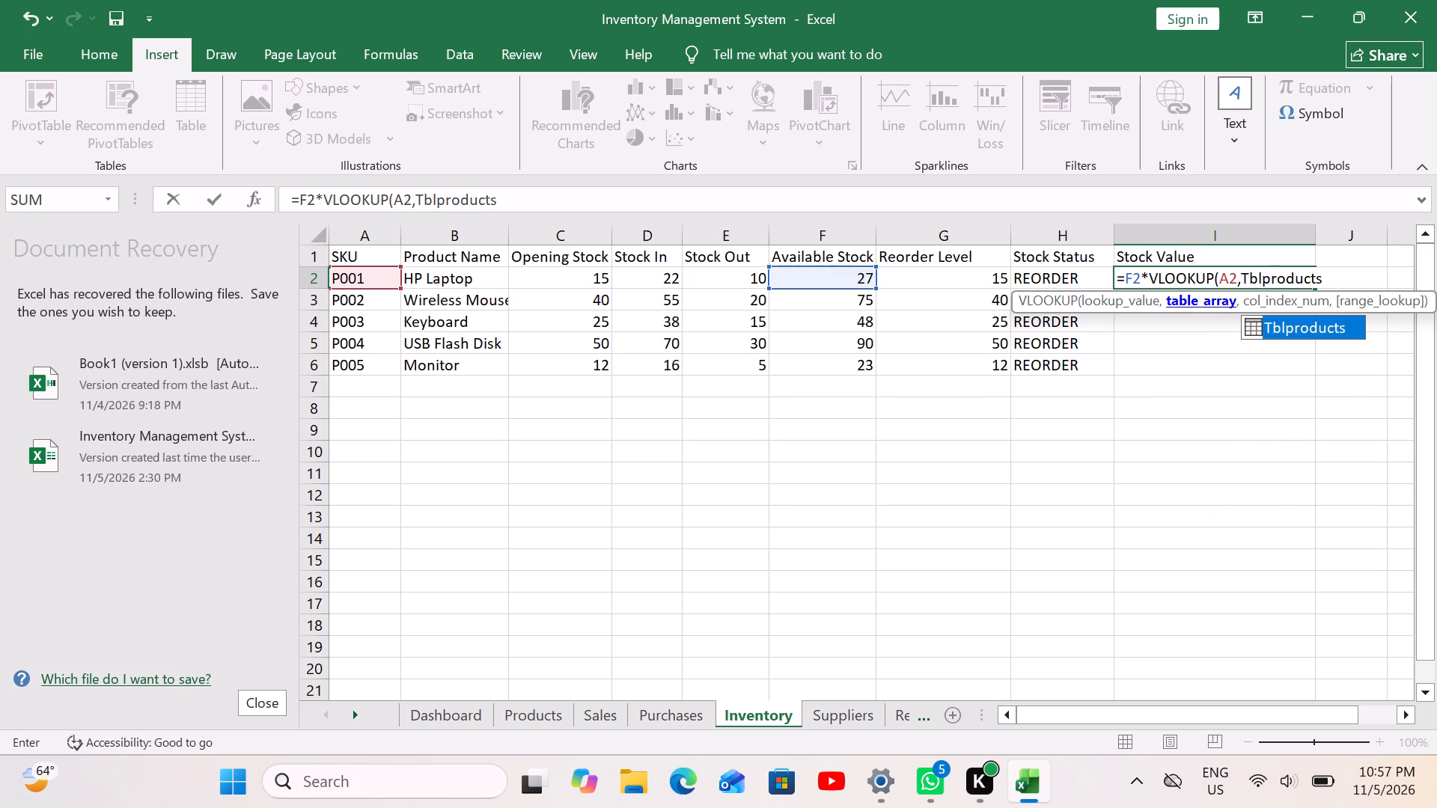
pyautogui.write(',6')
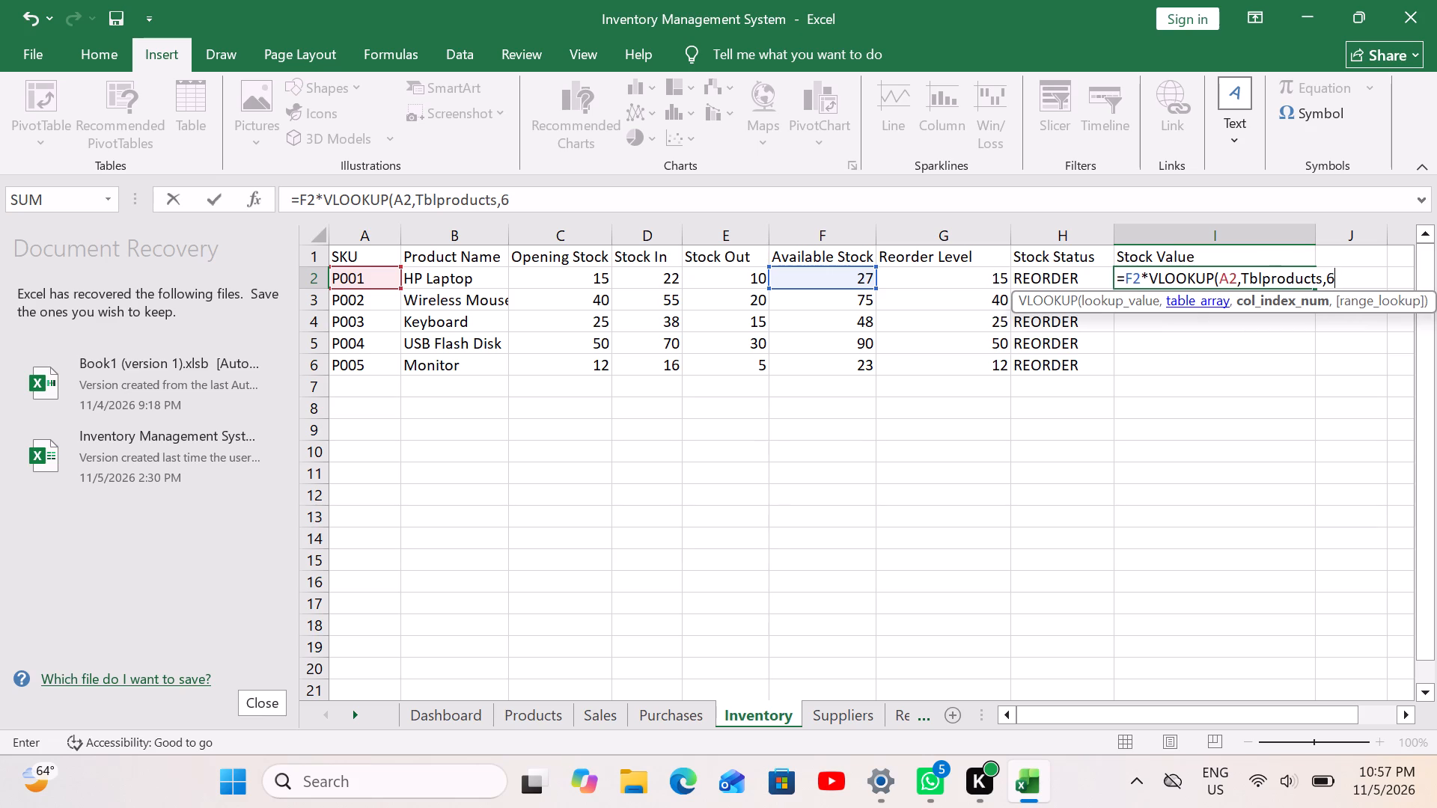
pyautogui.press(',')
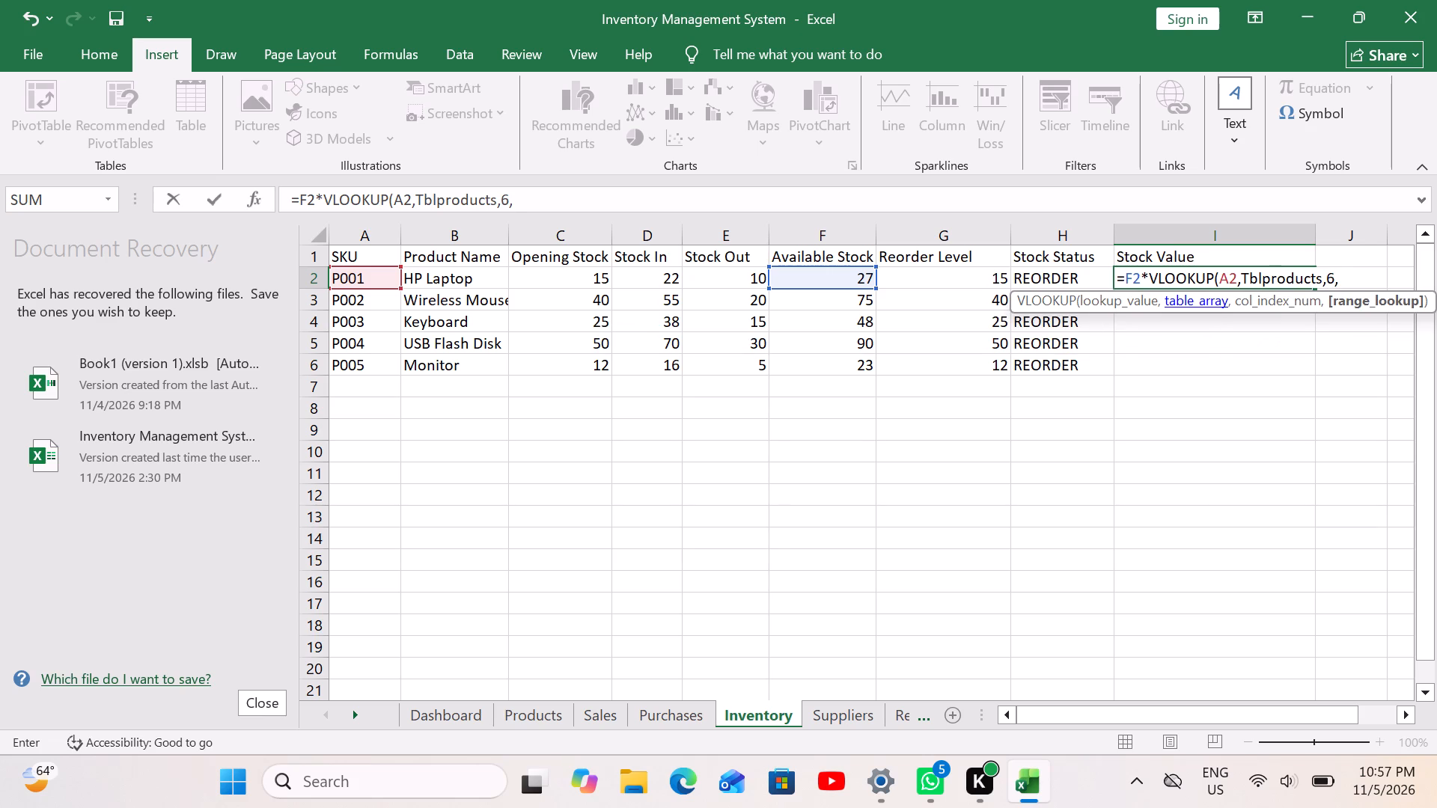
pyautogui.write('FALSE')
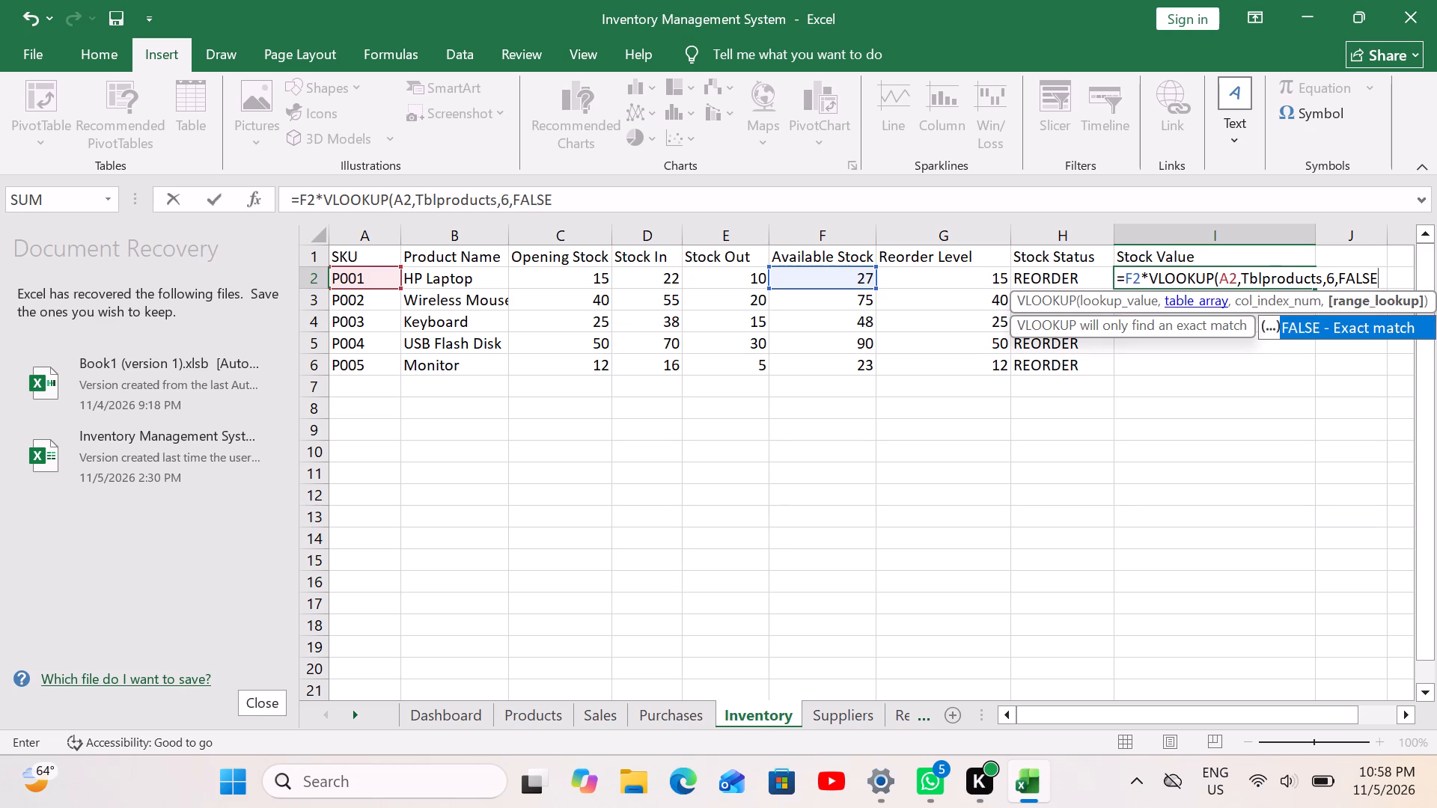
pyautogui.click(1209, 294)
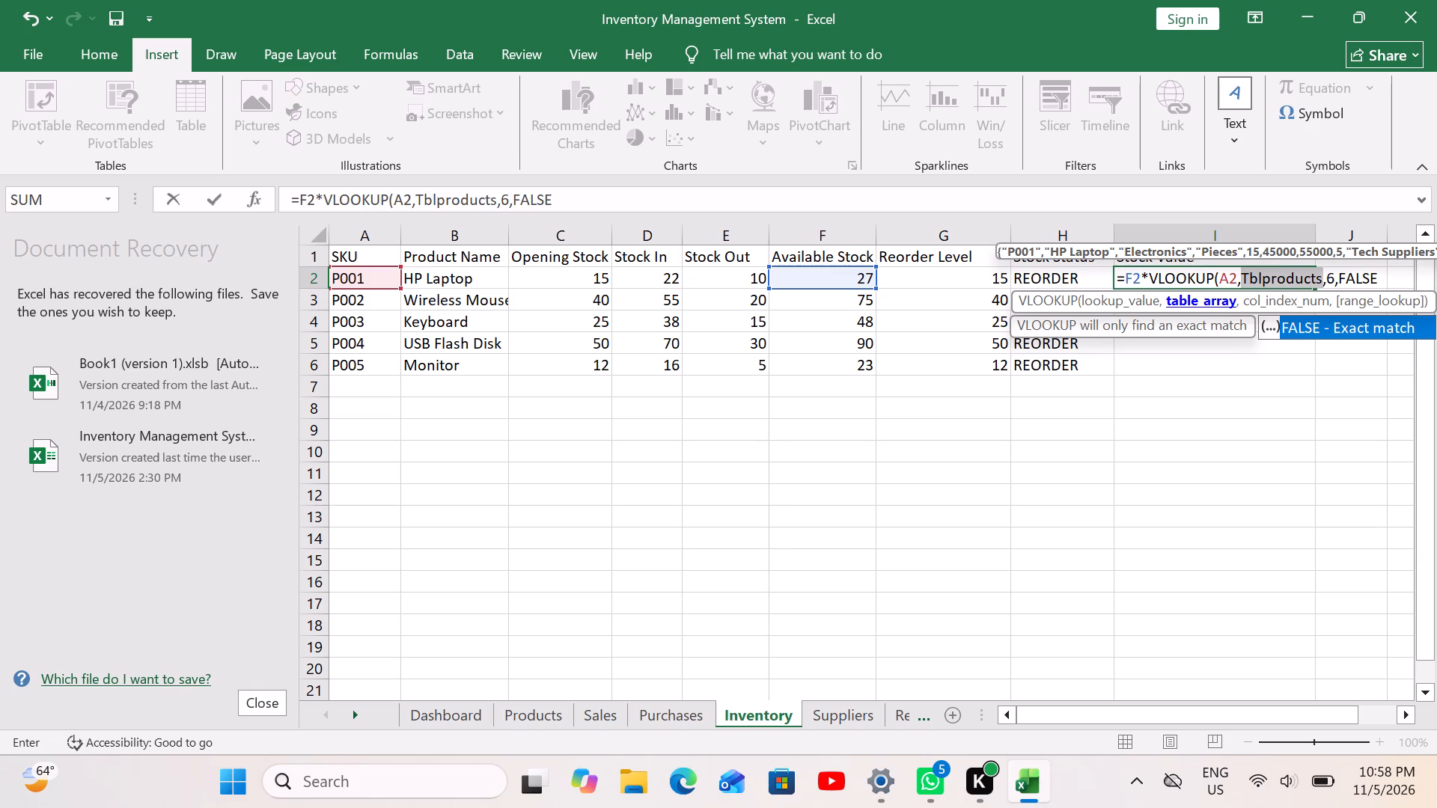
pyautogui.click(1376, 278)
pyautogui.press('Return')
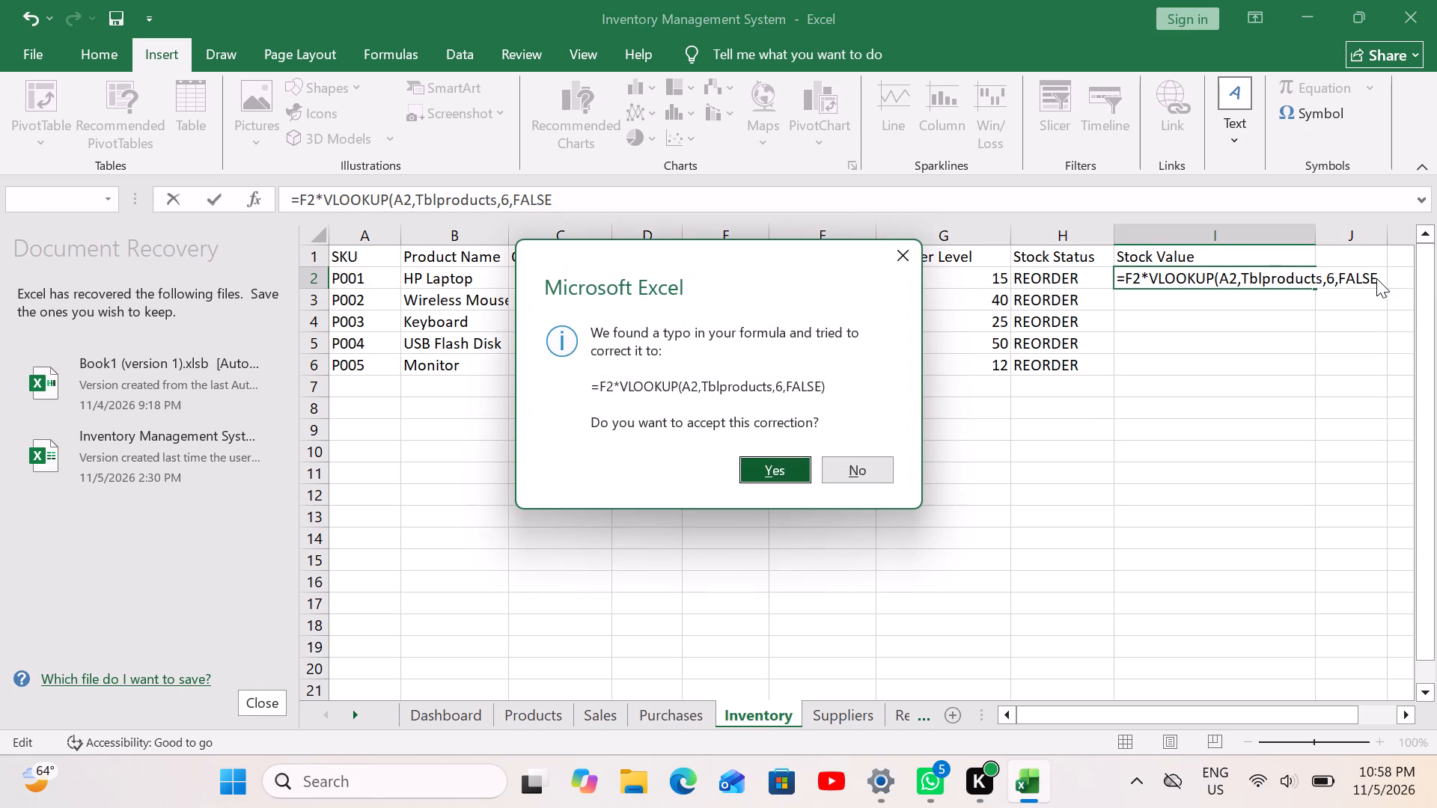
pyautogui.click(770, 468)
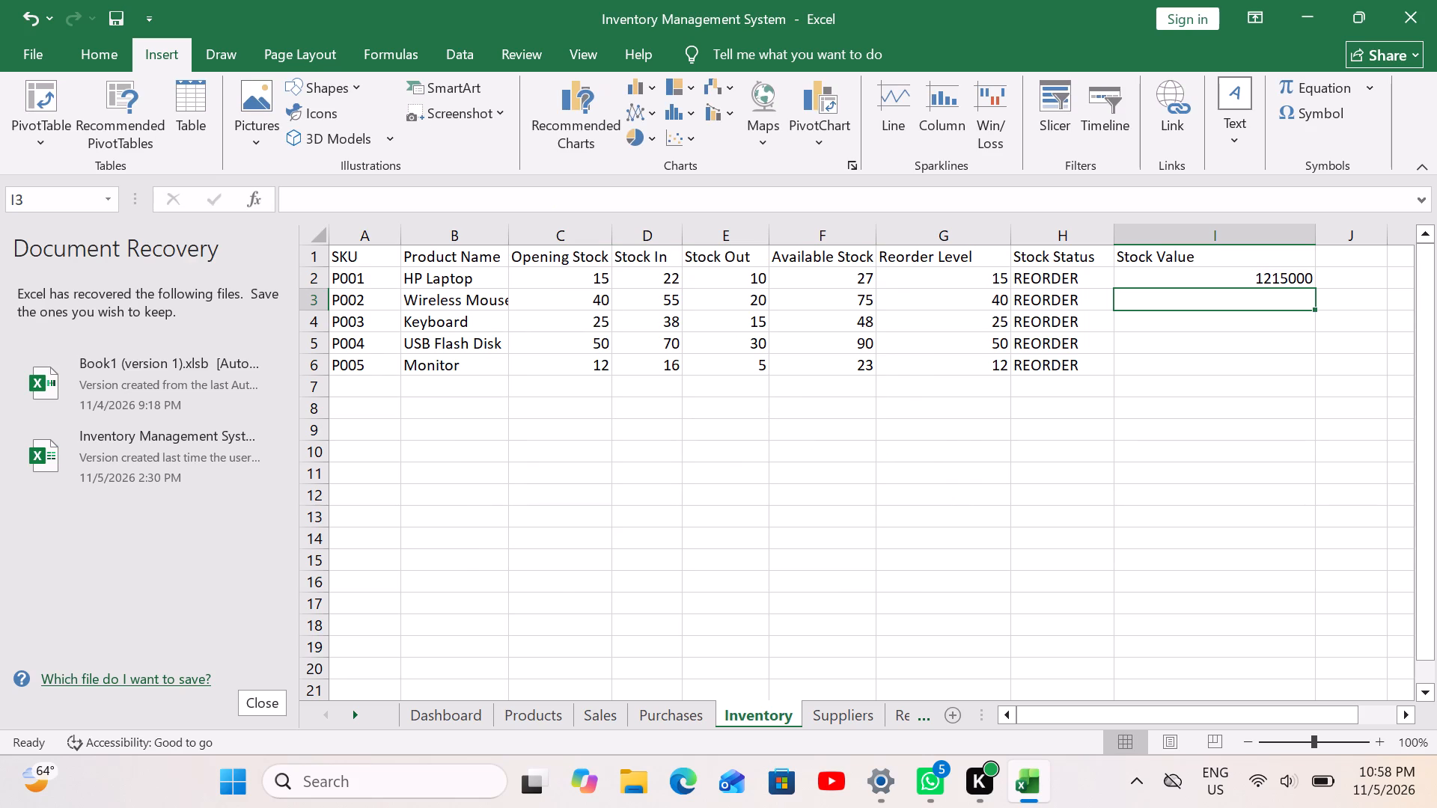
# Copy the Stock Value formula from I2 down through I6 for the remaining products.
pyautogui.click(1303, 272)
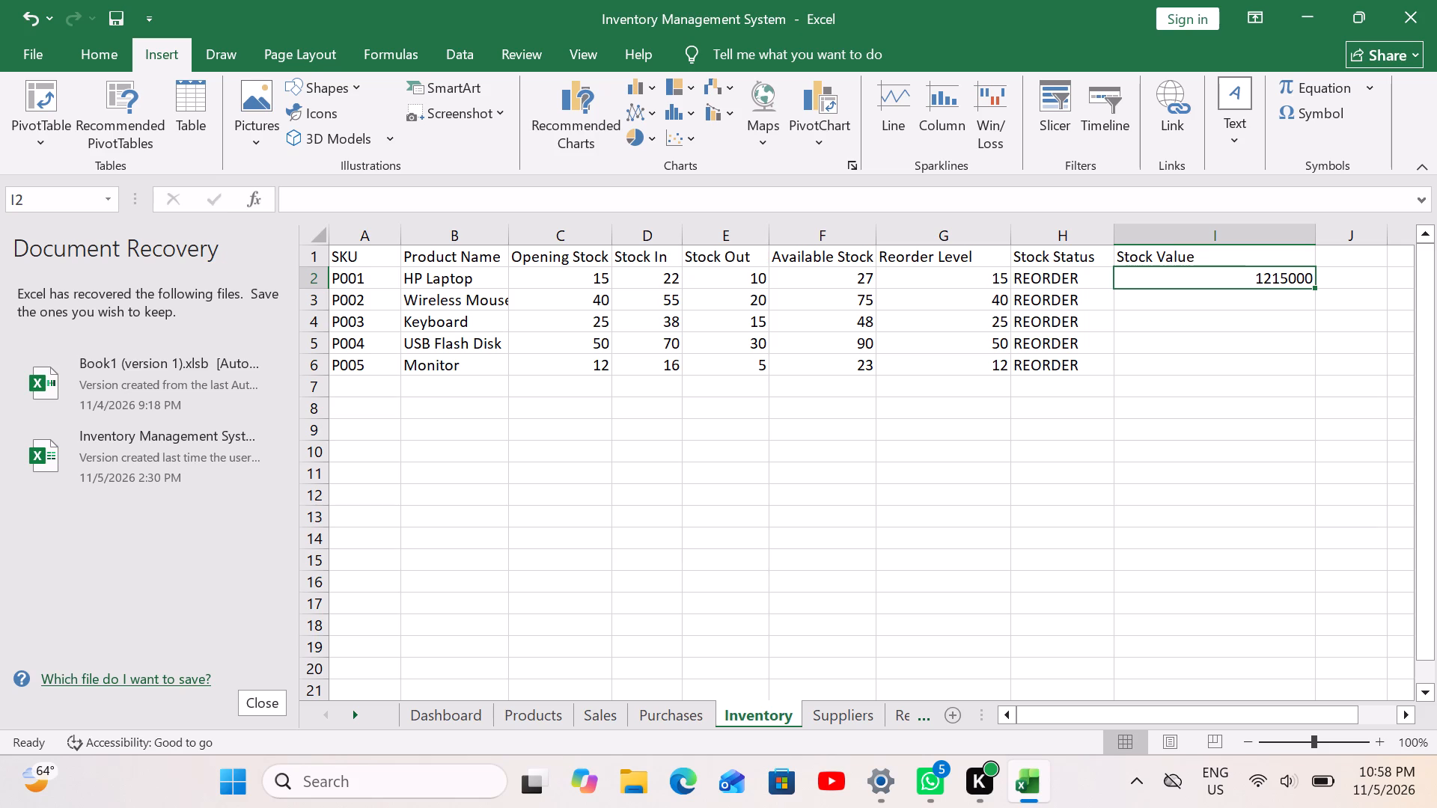
pyautogui.scroll(-5, 1436, 807)
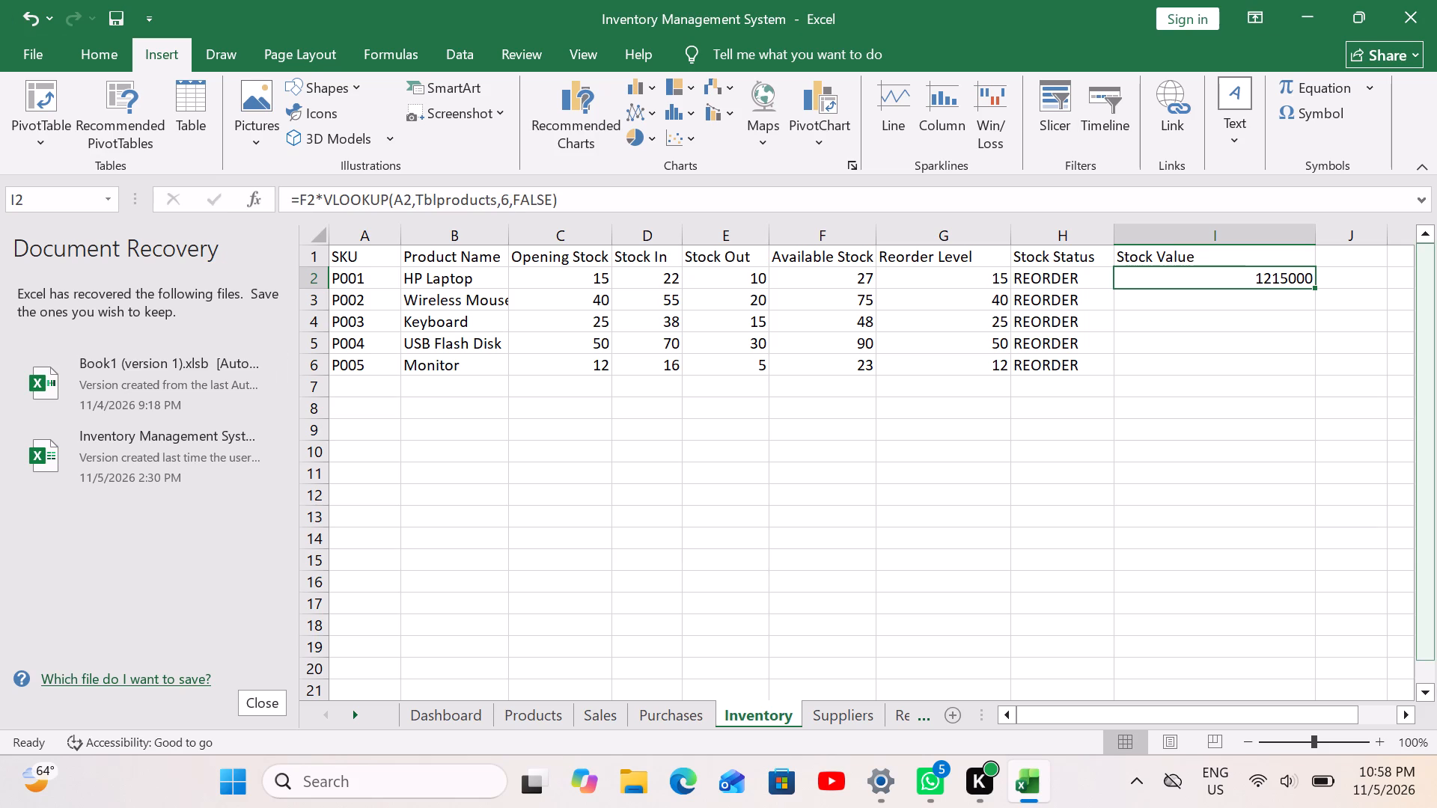
pyautogui.moveTo(1311, 287); pyautogui.dragTo(1326, 371)
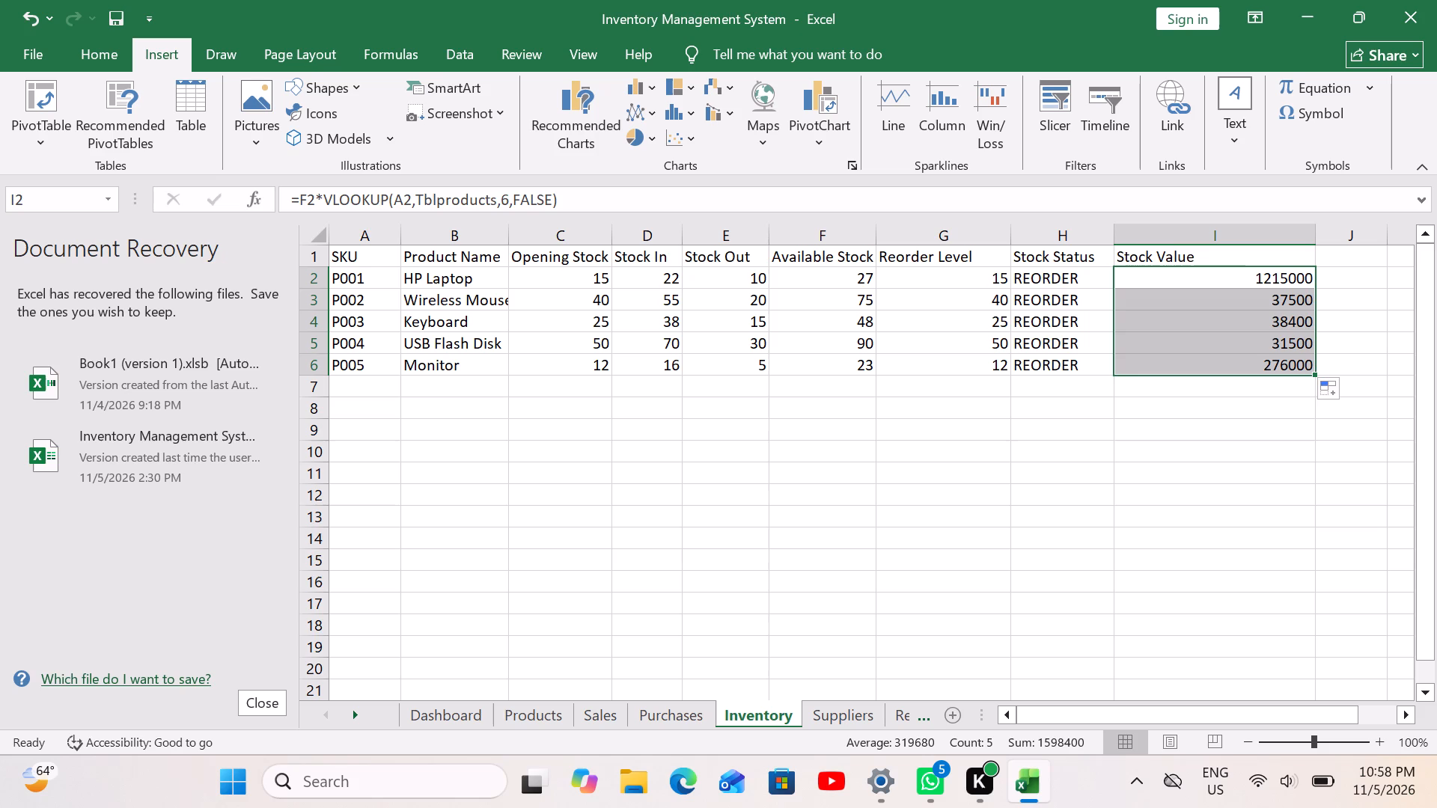
# Narrow the Stock Value column I to fit its header and values.
pyautogui.moveTo(1317, 243); pyautogui.dragTo(1234, 275)
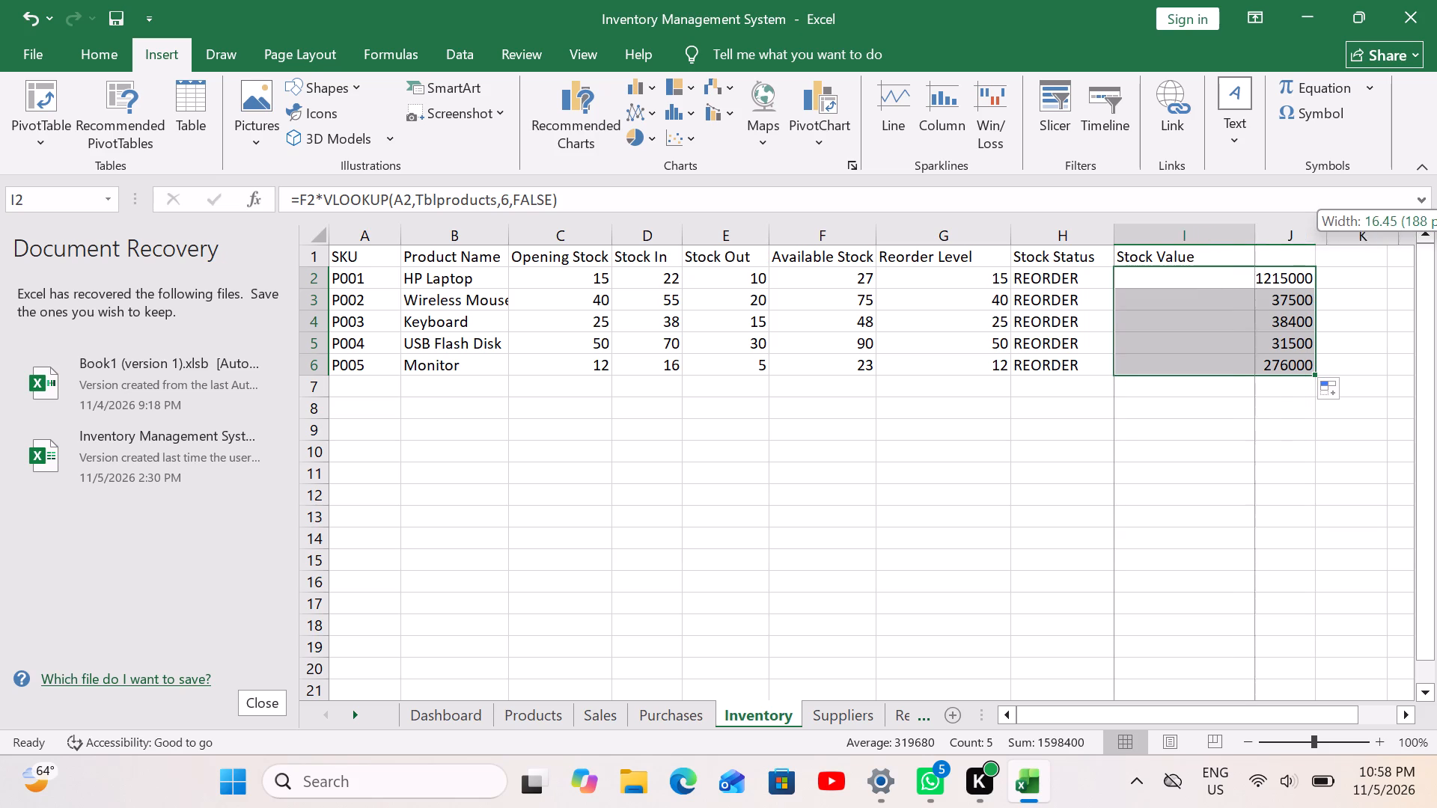
pyautogui.moveTo(1234, 275); pyautogui.dragTo(1207, 280)
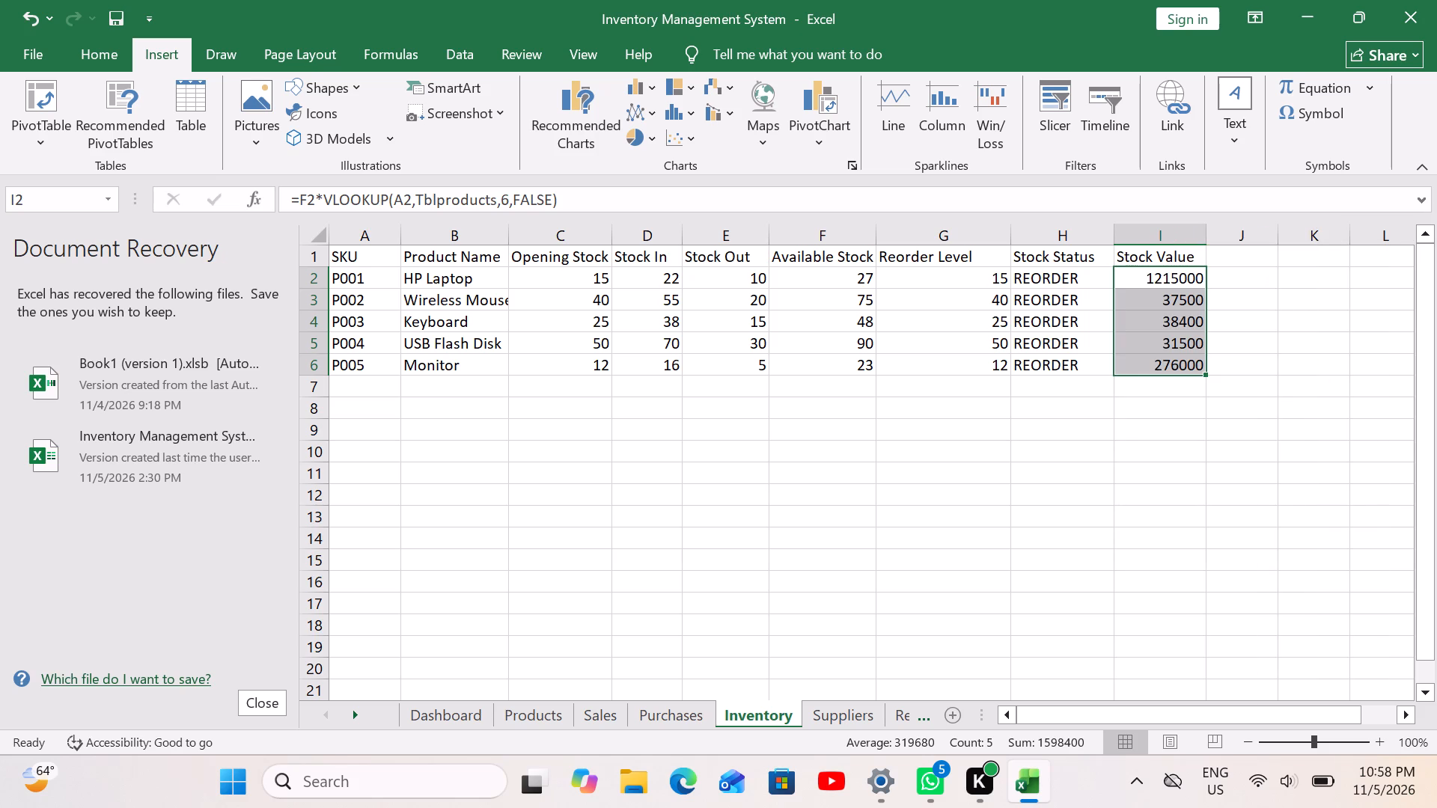
# Clear the Stock Status entries for all five products in cells H2 to H6.
pyautogui.click(1082, 291)
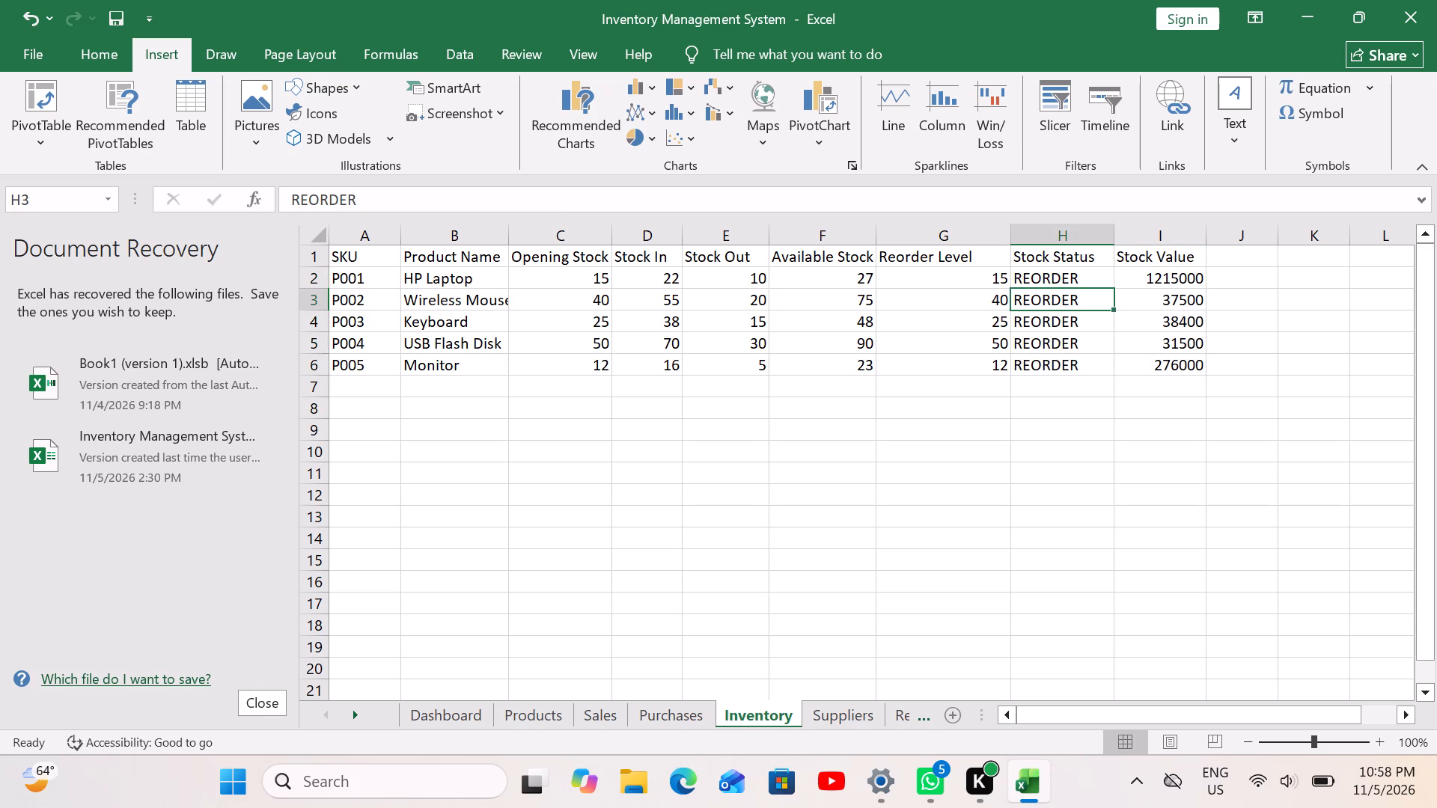
pyautogui.click(1068, 281)
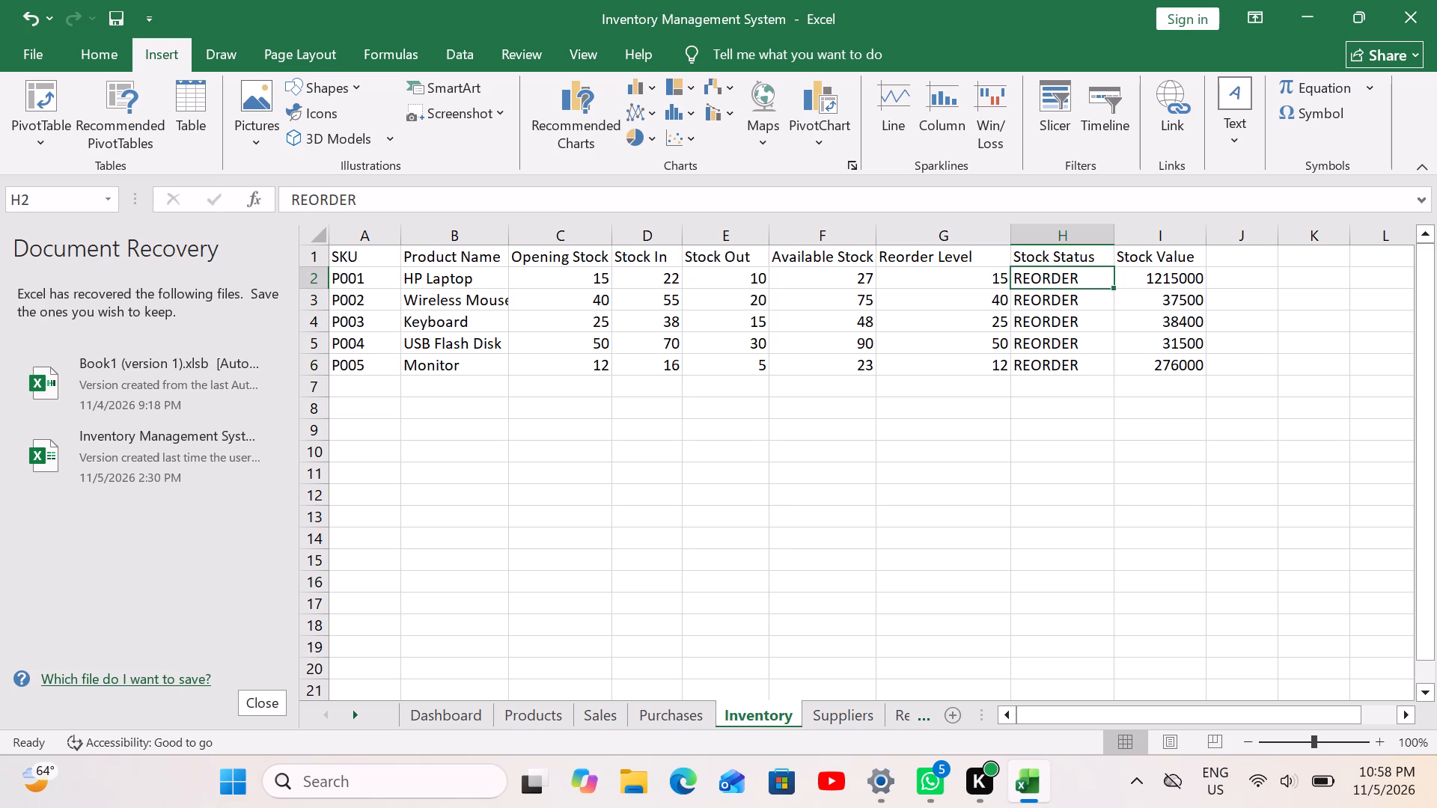
pyautogui.press('BackSpace')
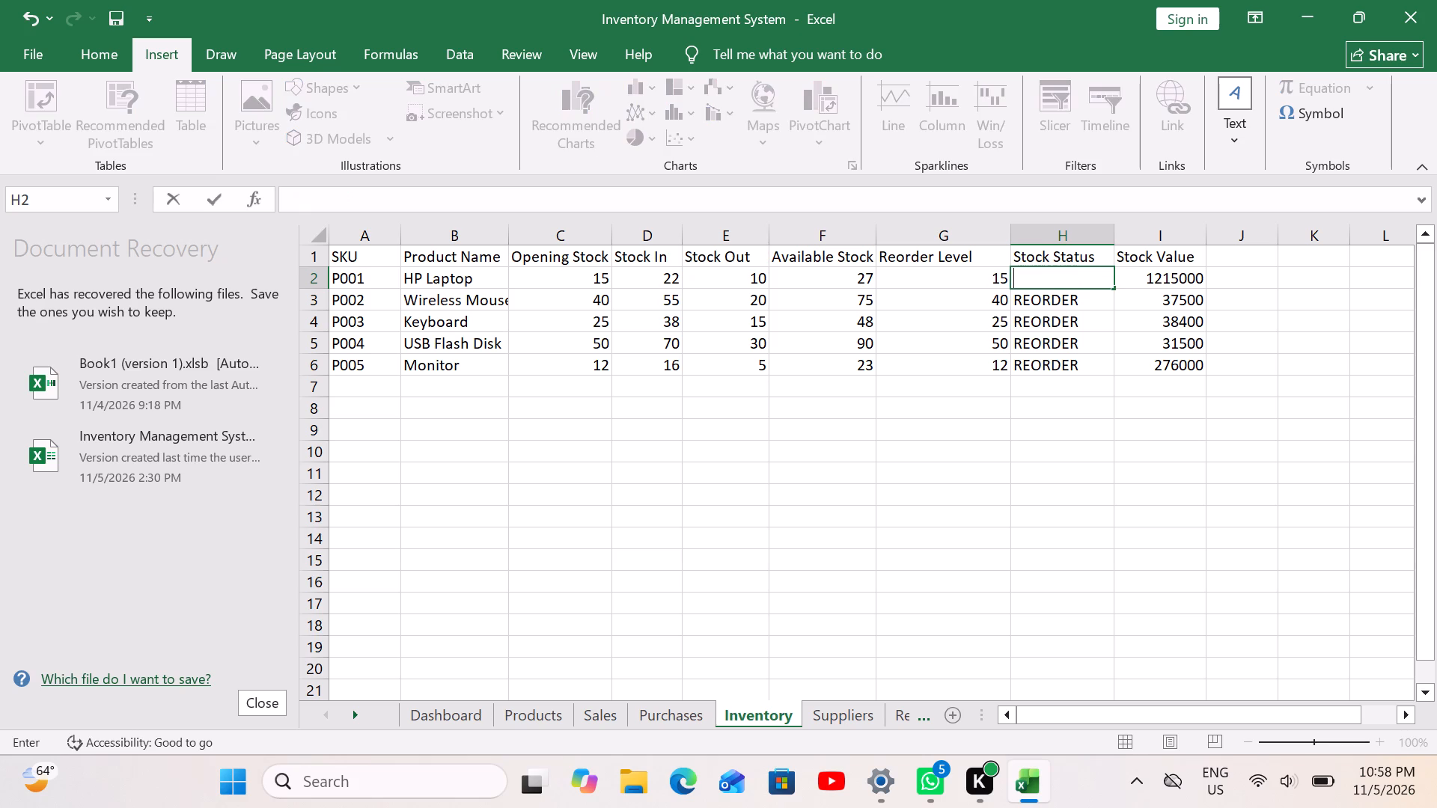
pyautogui.click(1067, 299)
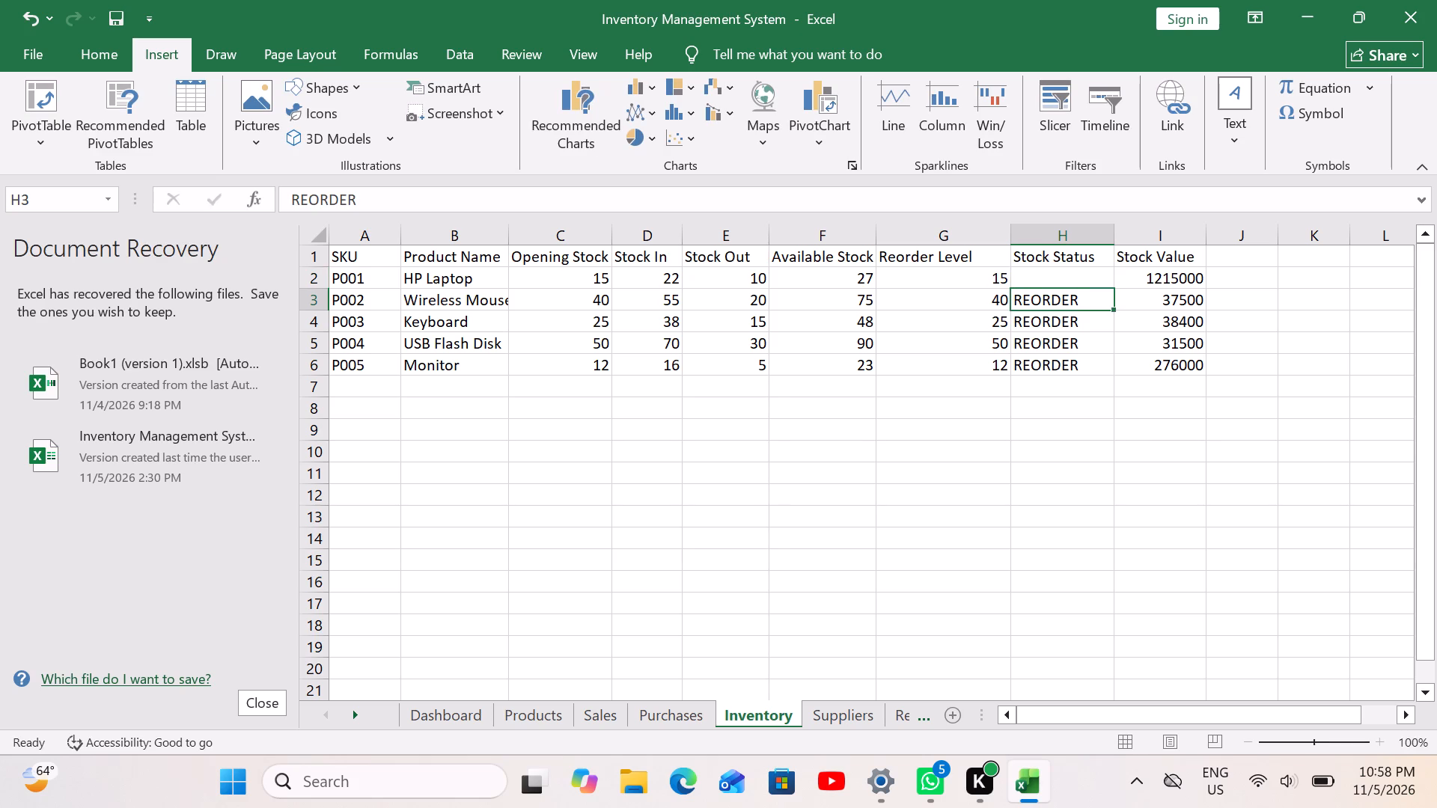
pyautogui.press('BackSpace')
pyautogui.click(1081, 325)
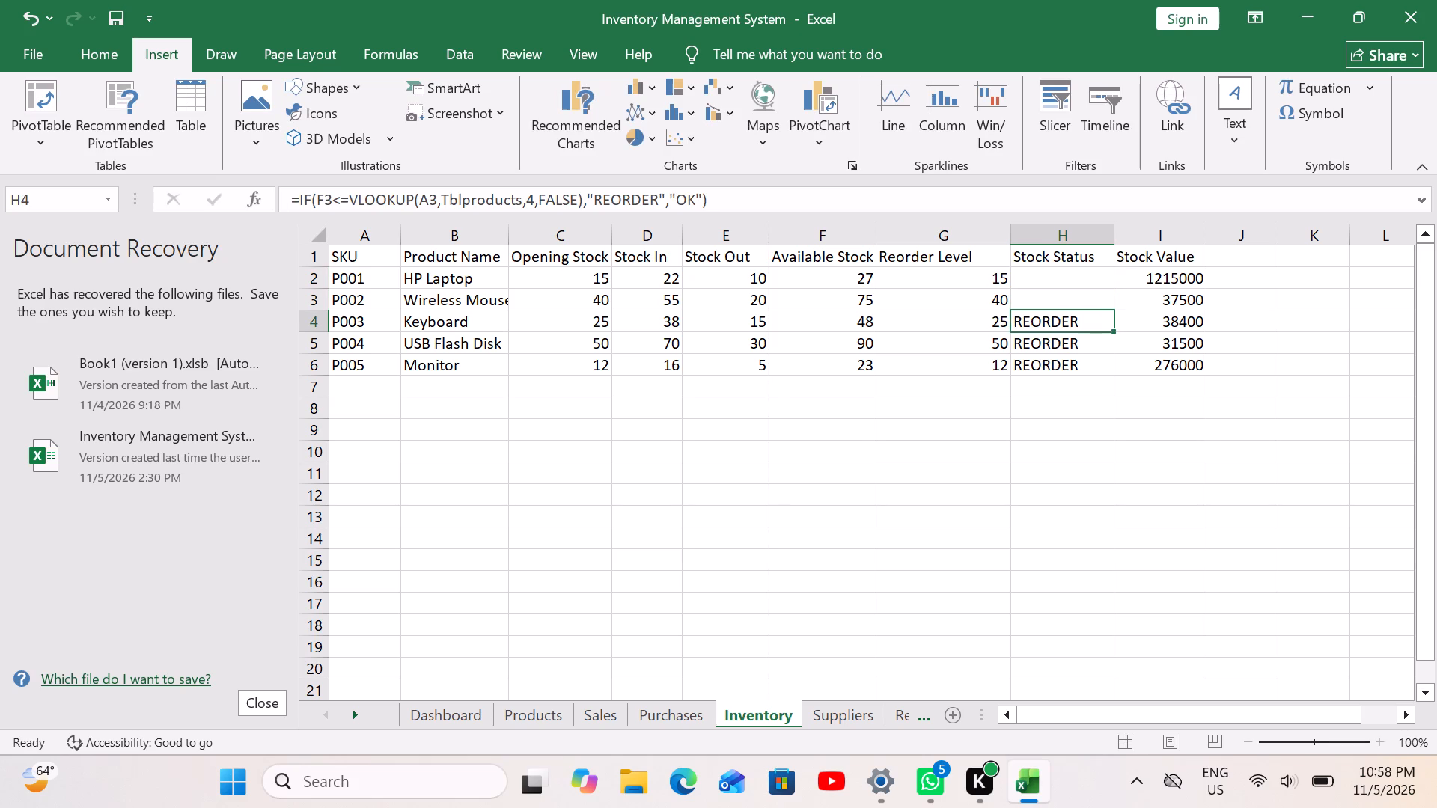
pyautogui.press('BackSpace')
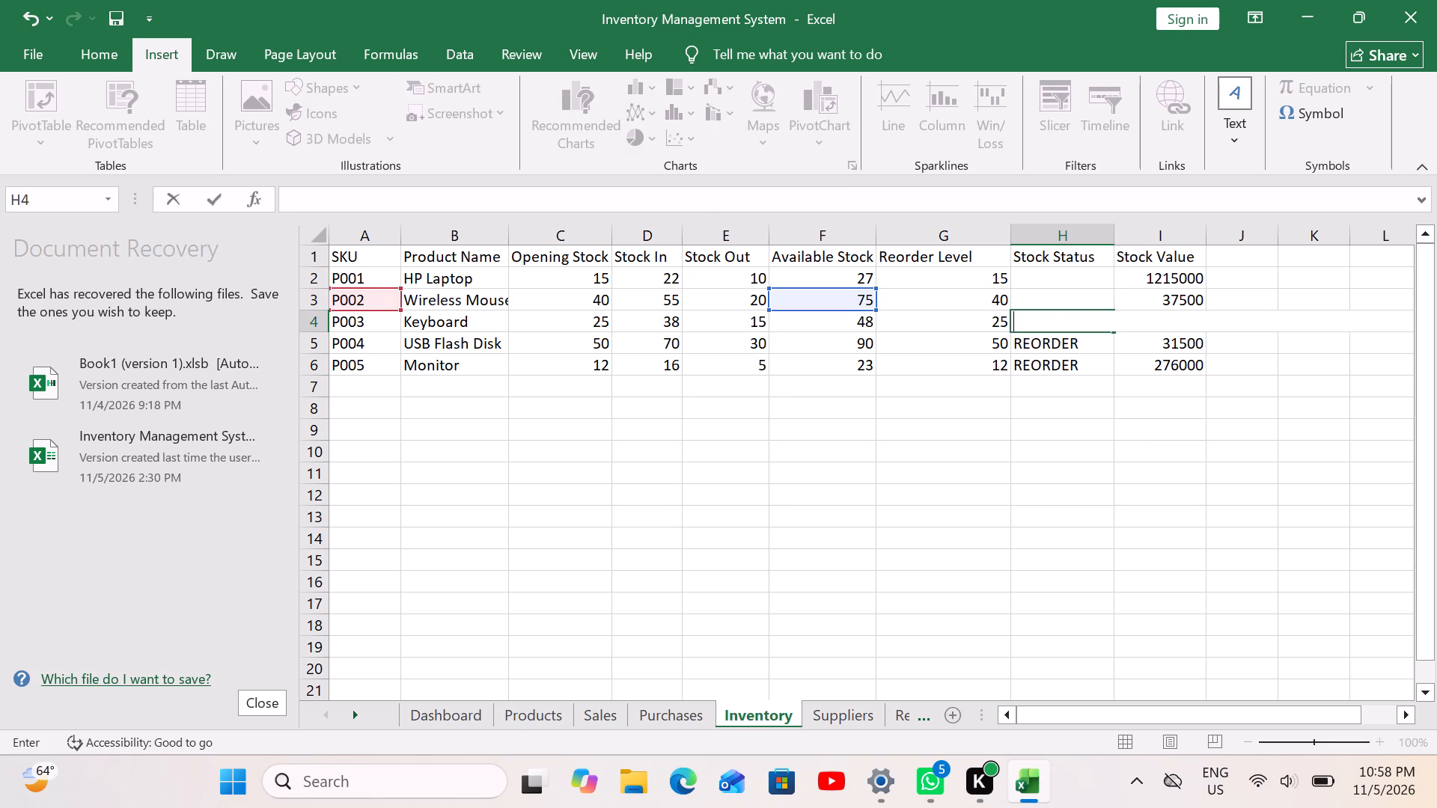
pyautogui.click(1093, 346)
pyautogui.press('BackSpace')
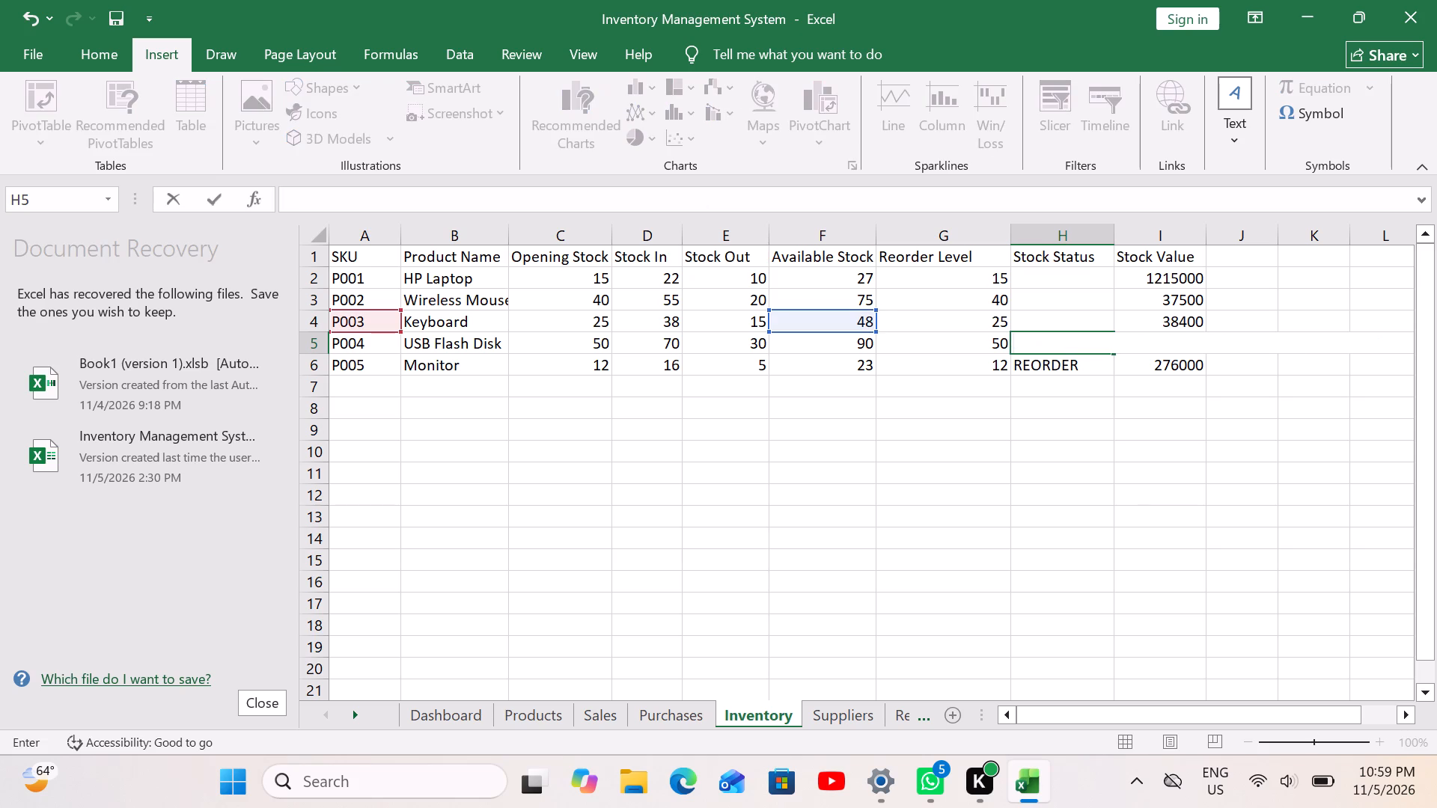
pyautogui.click(1093, 375)
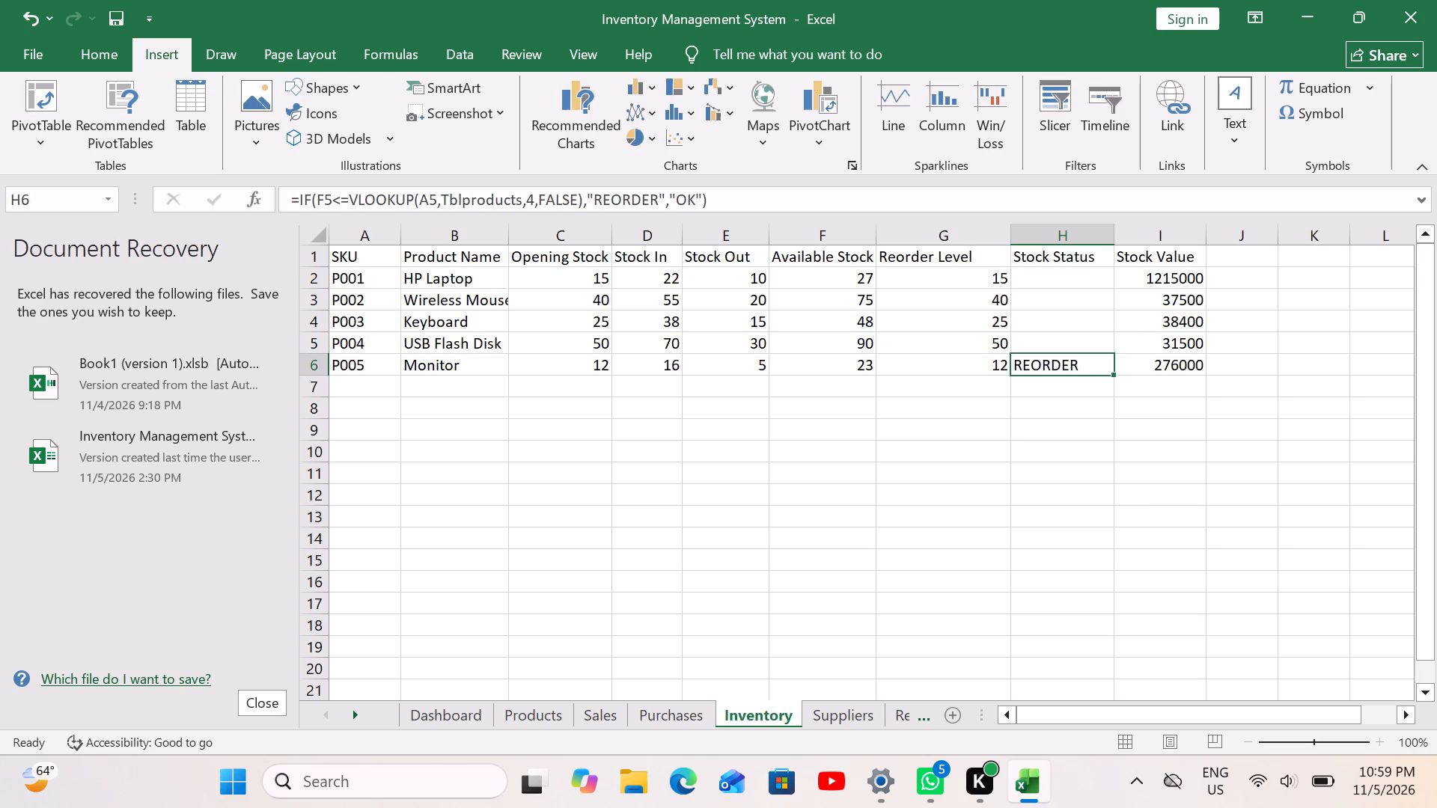
pyautogui.press('BackSpace')
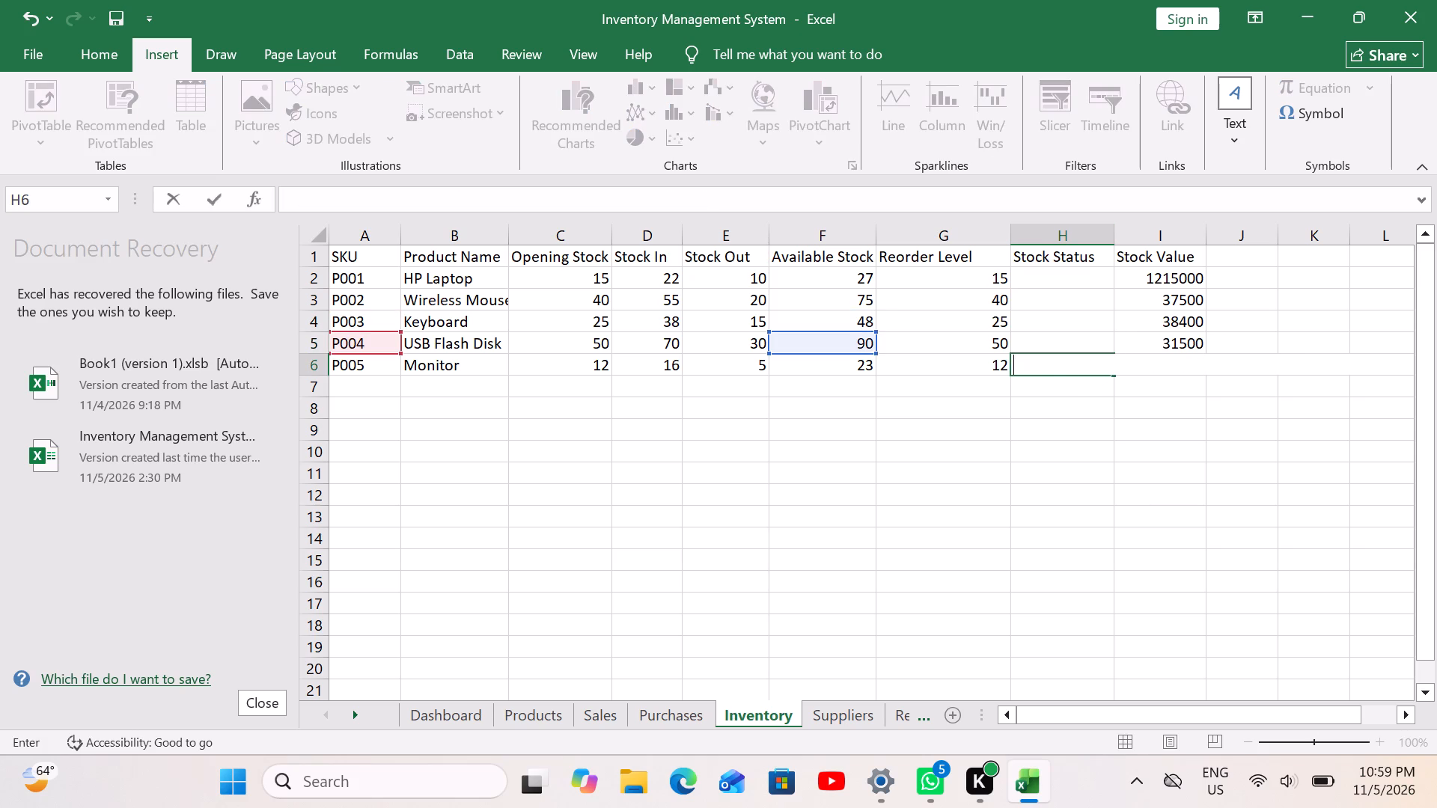
pyautogui.click(1111, 281)
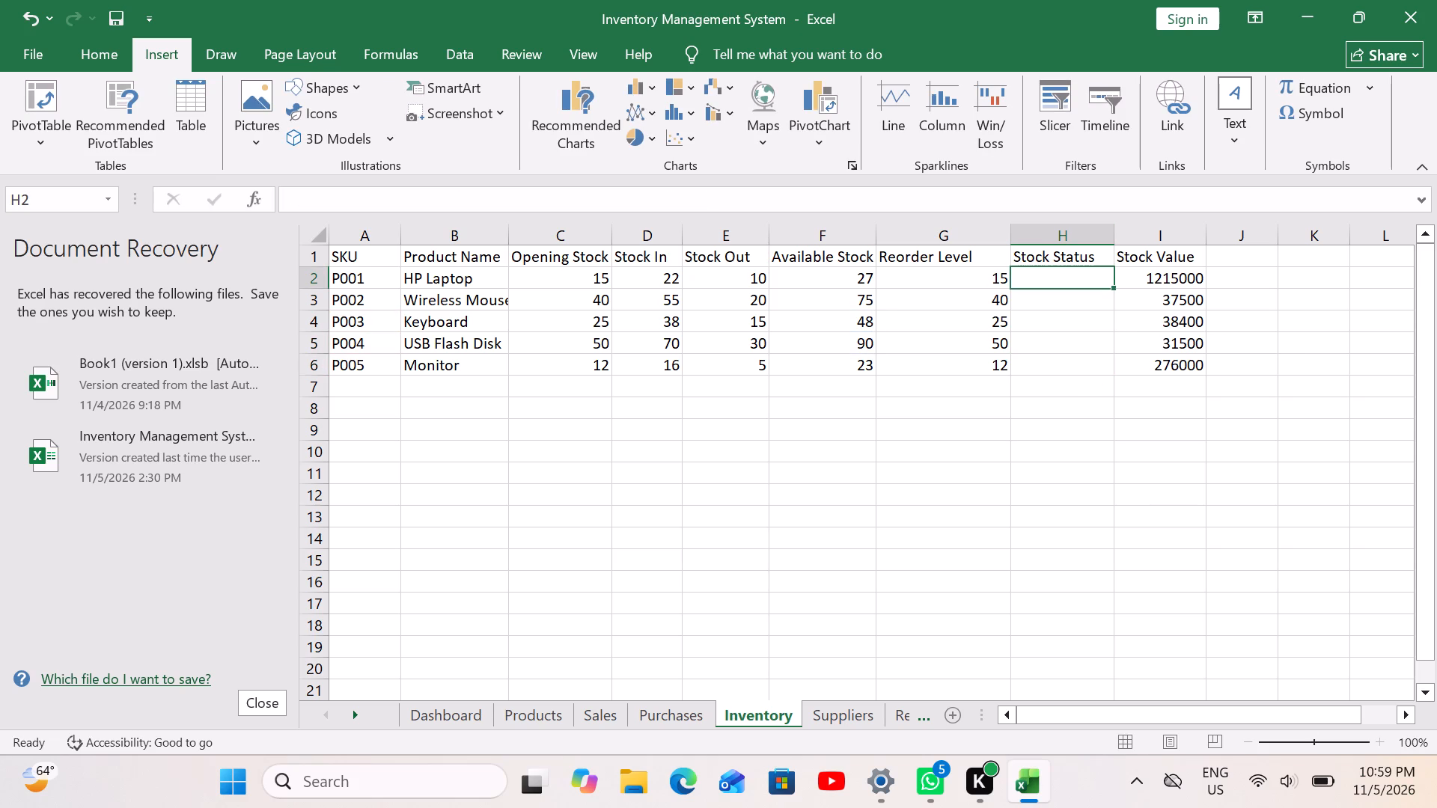
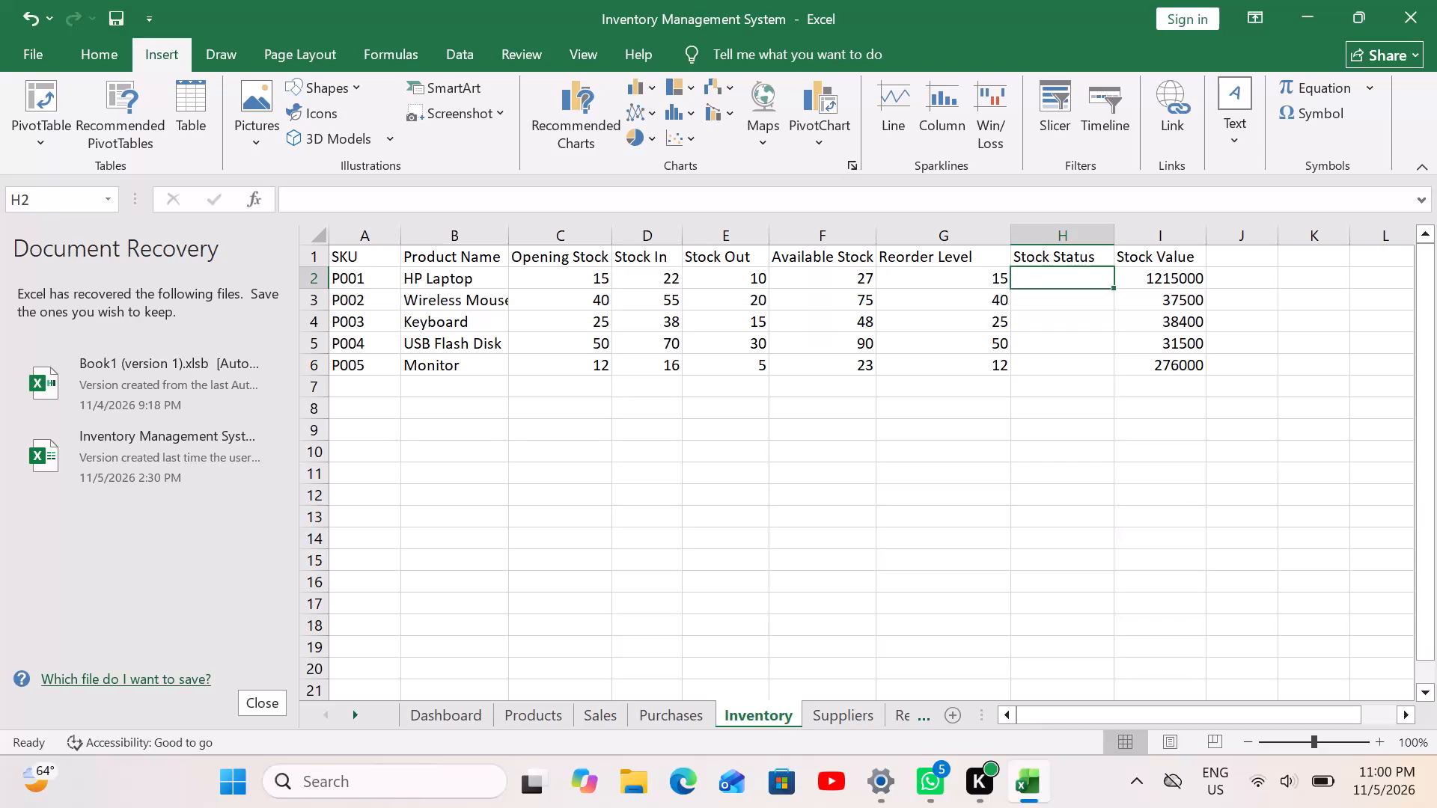
# Start the Stock Status formula for the HP Laptop in cell H2 with =IF(F2<=.
pyautogui.press('=')
pyautogui.press('f')
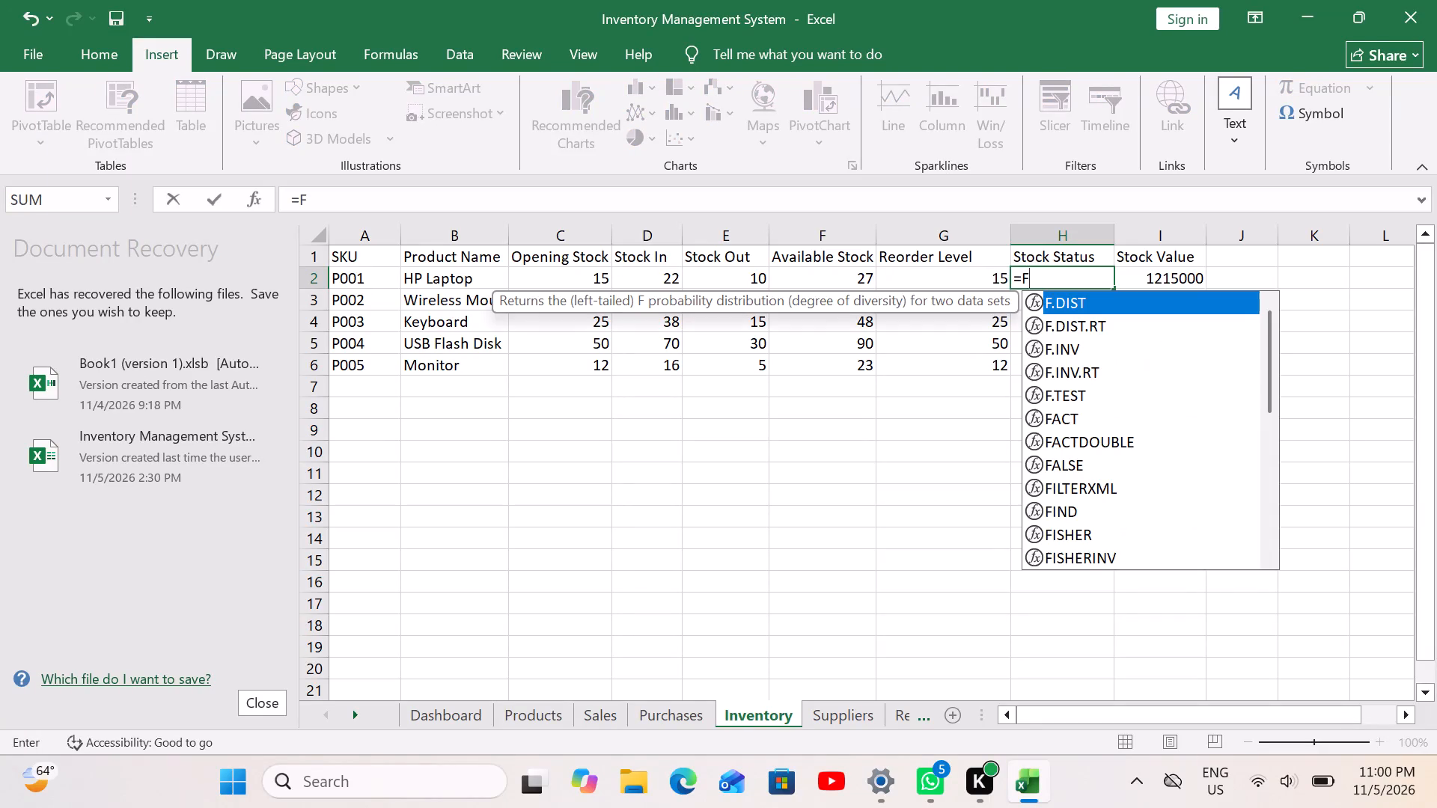
pyautogui.press('2')
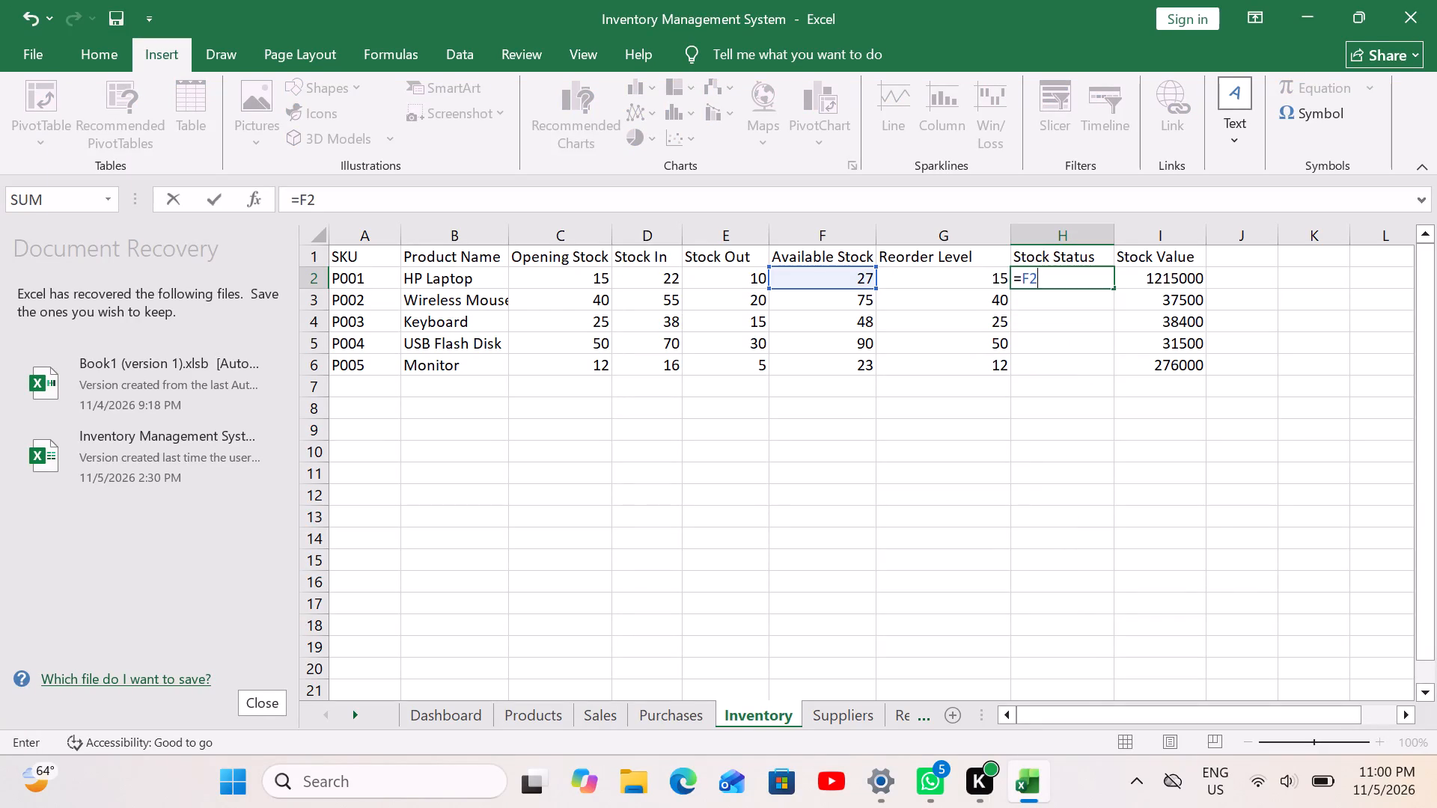
pyautogui.press('BackSpace')
pyautogui.press('BackSpace')
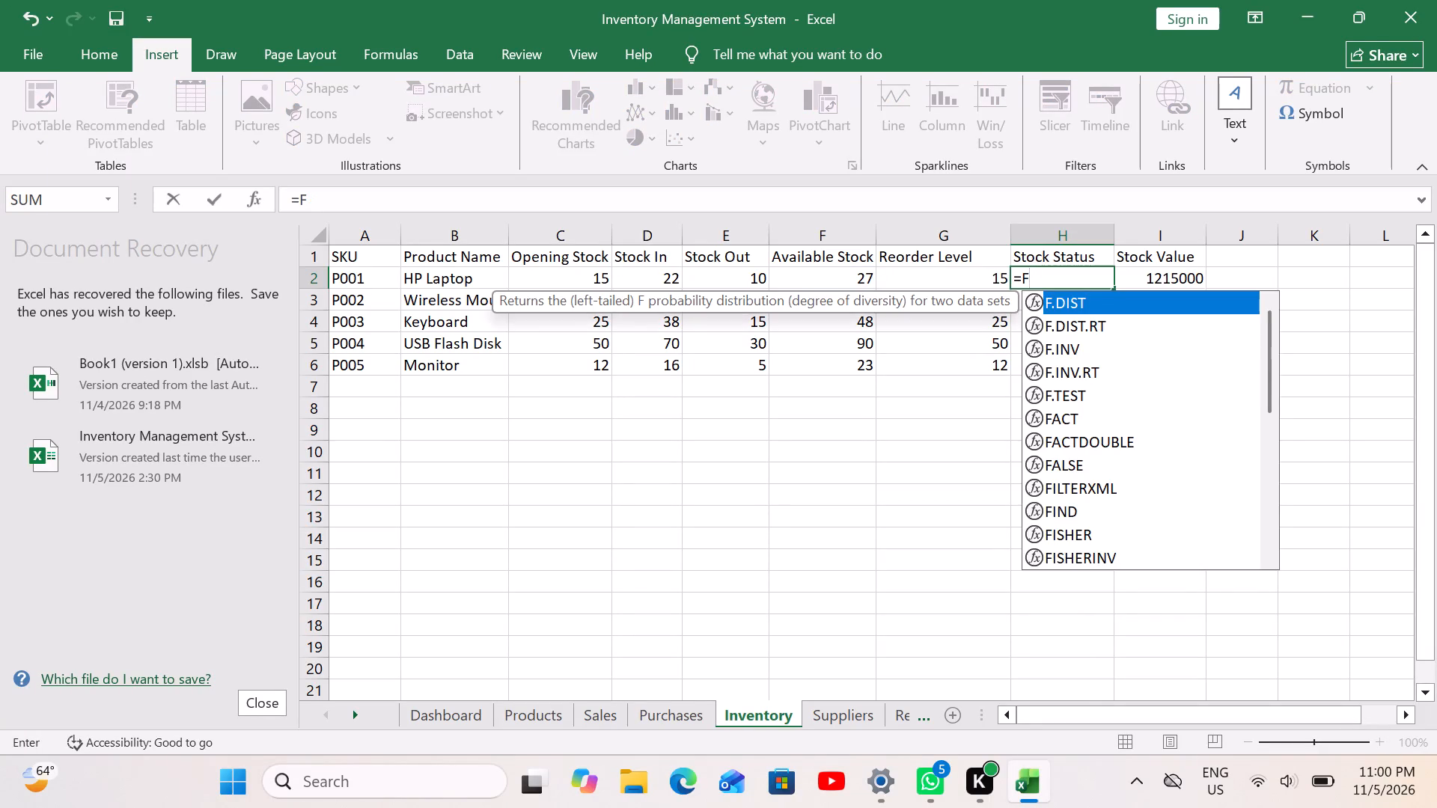
pyautogui.write('IF')
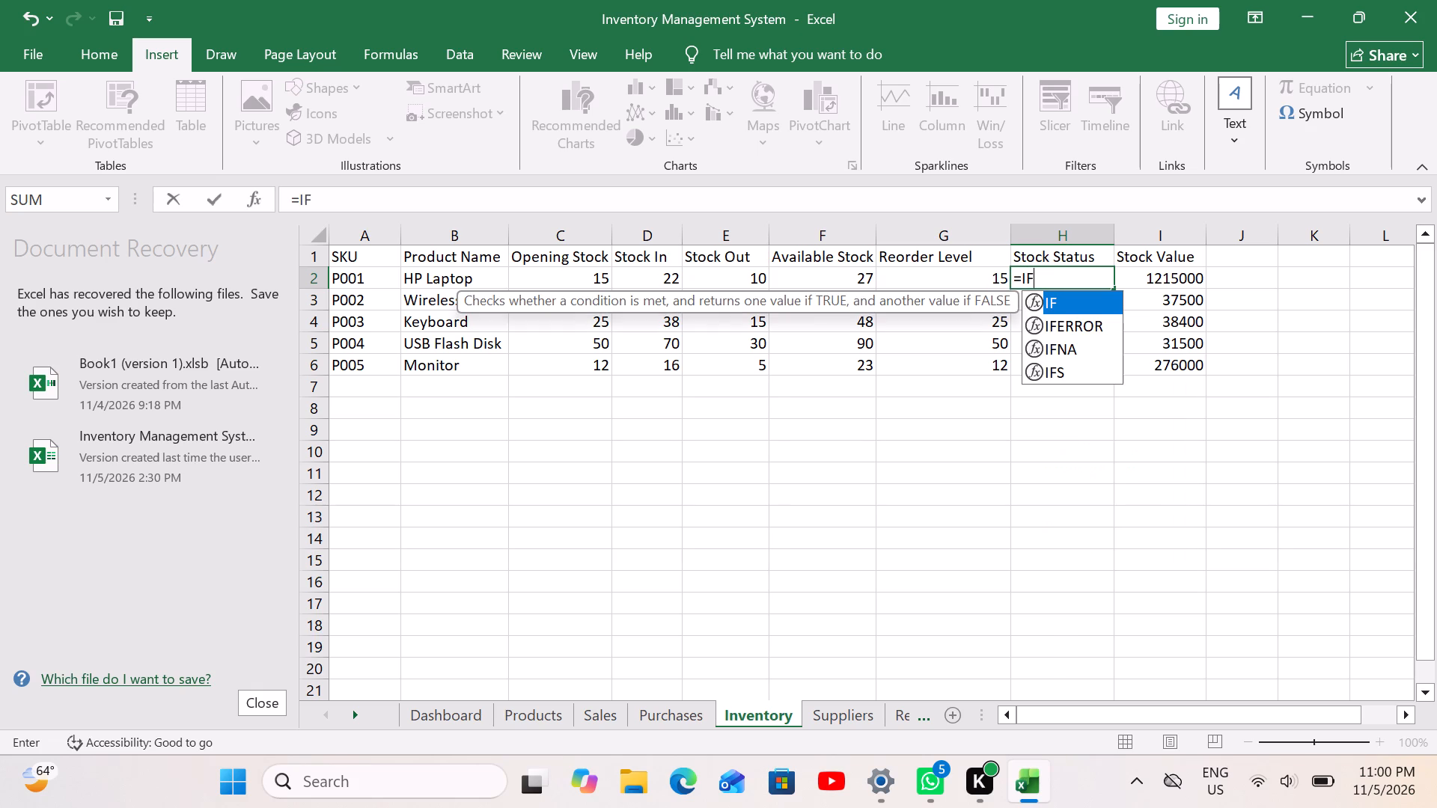
pyautogui.click(1084, 294)
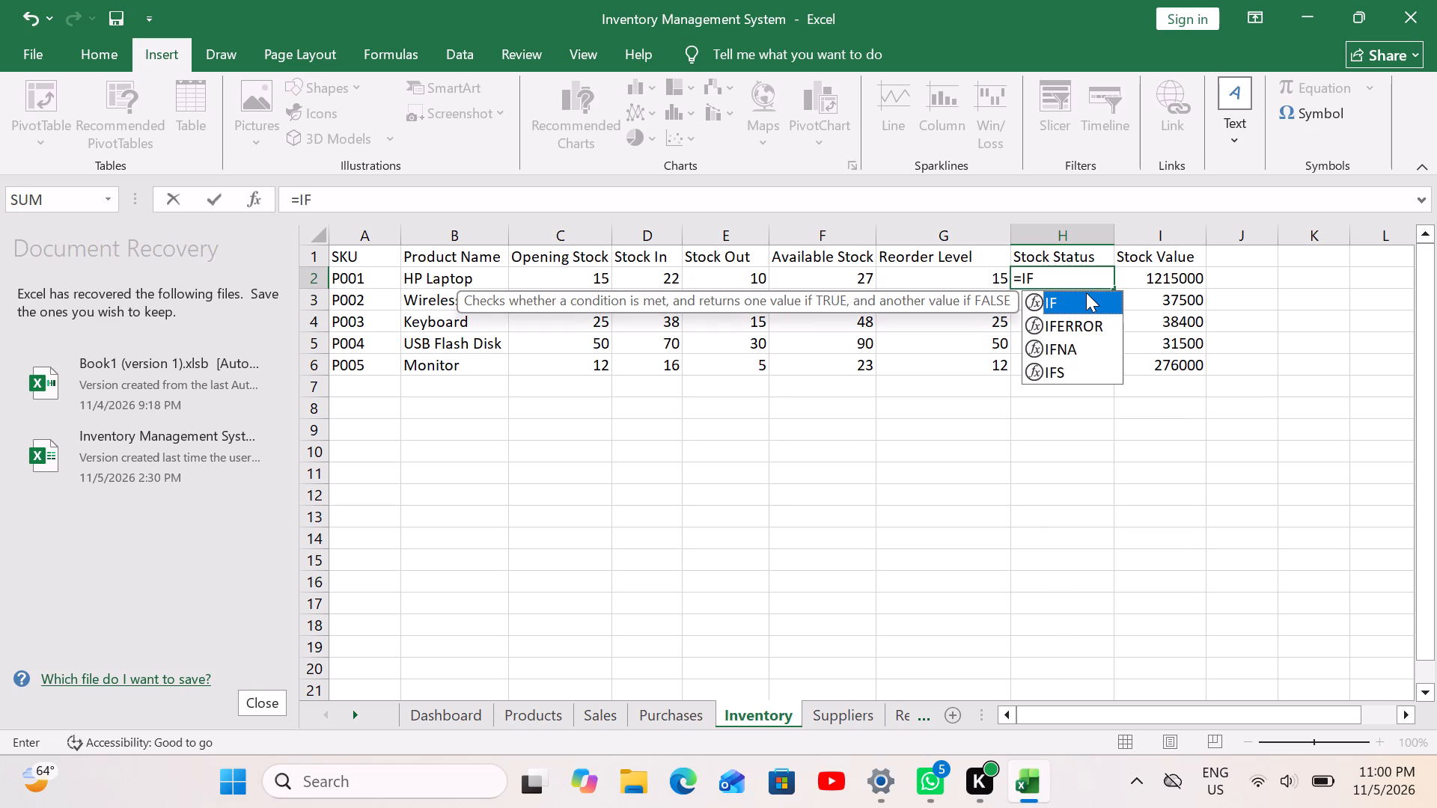
pyautogui.click(1086, 293)
pyautogui.click(1086, 293)
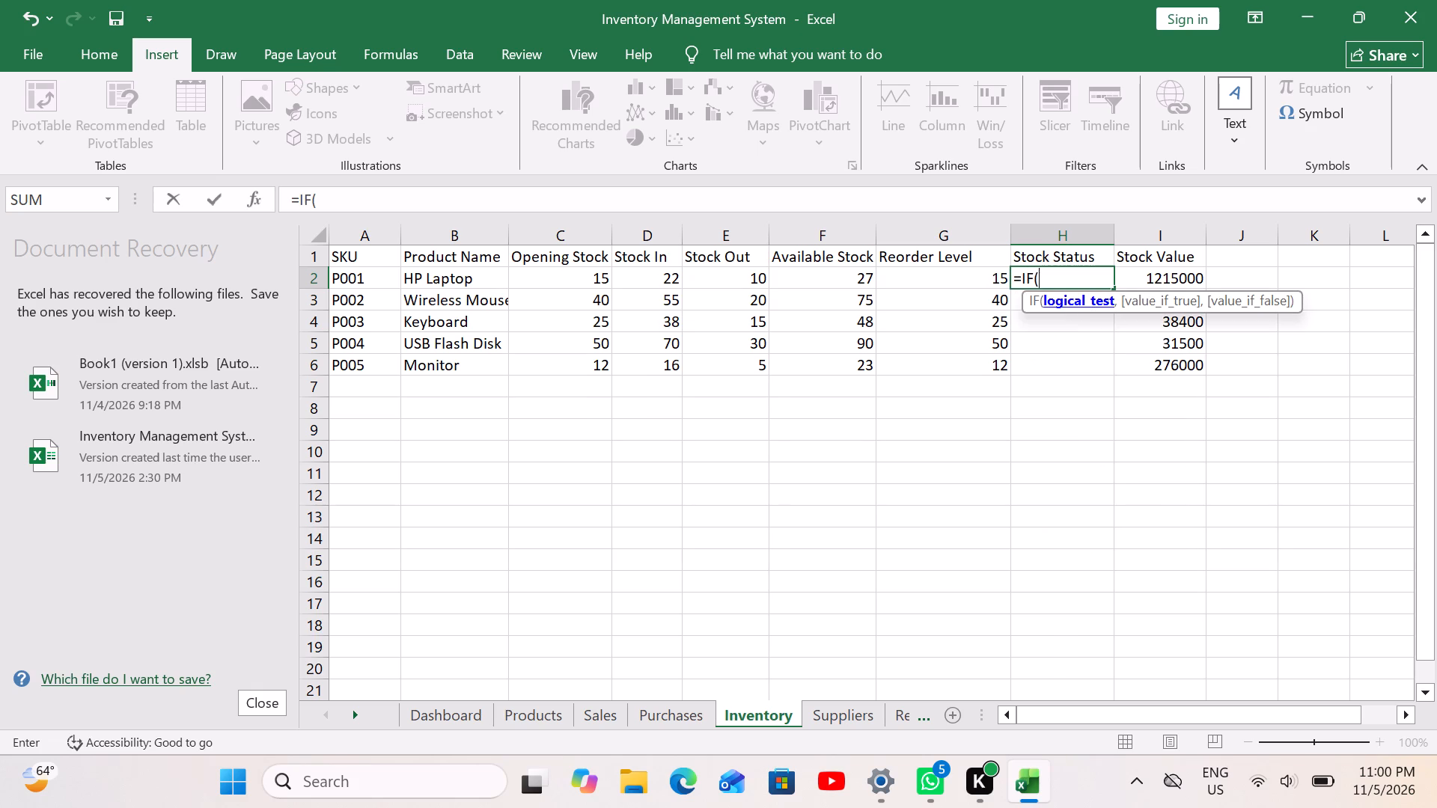
pyautogui.press('f')
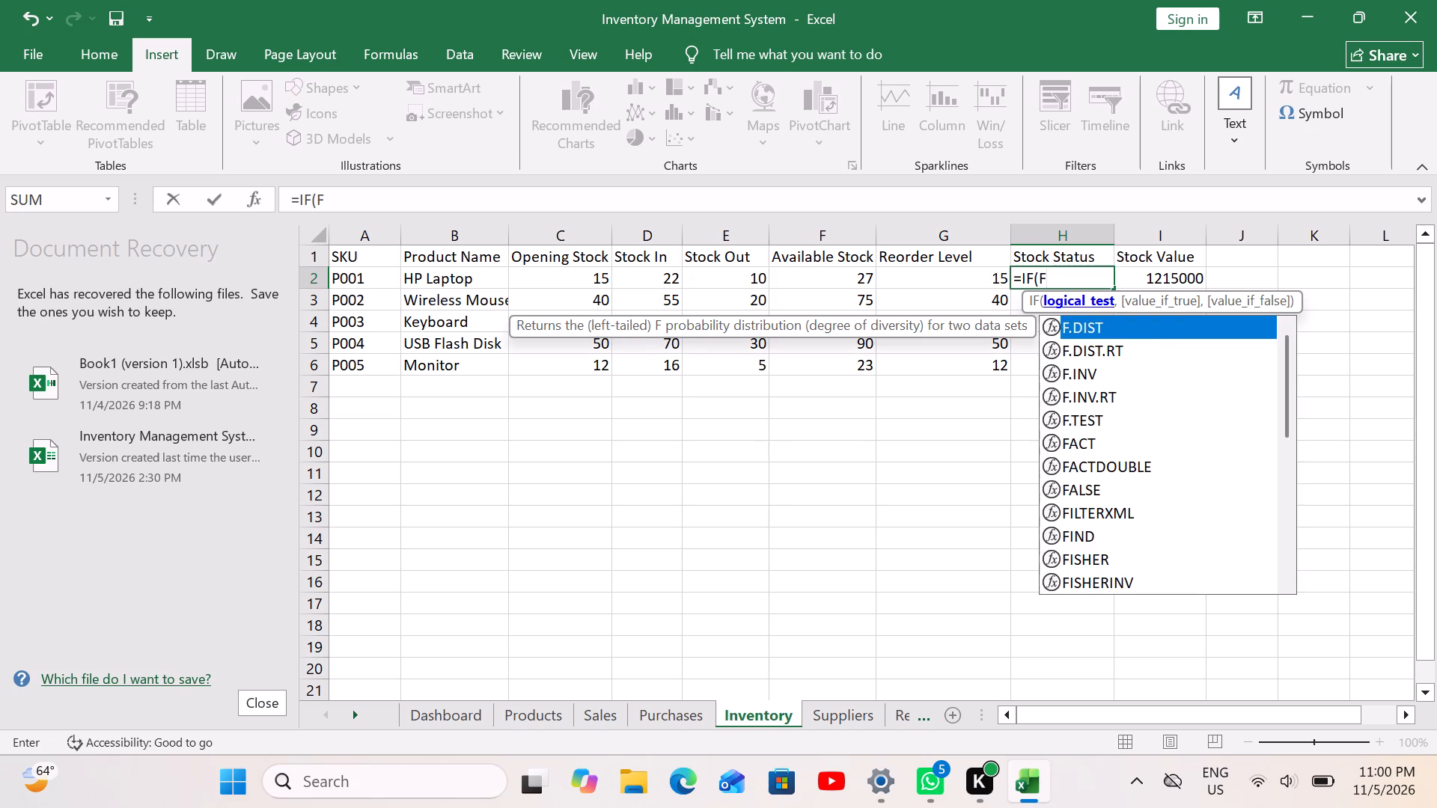
pyautogui.press('2')
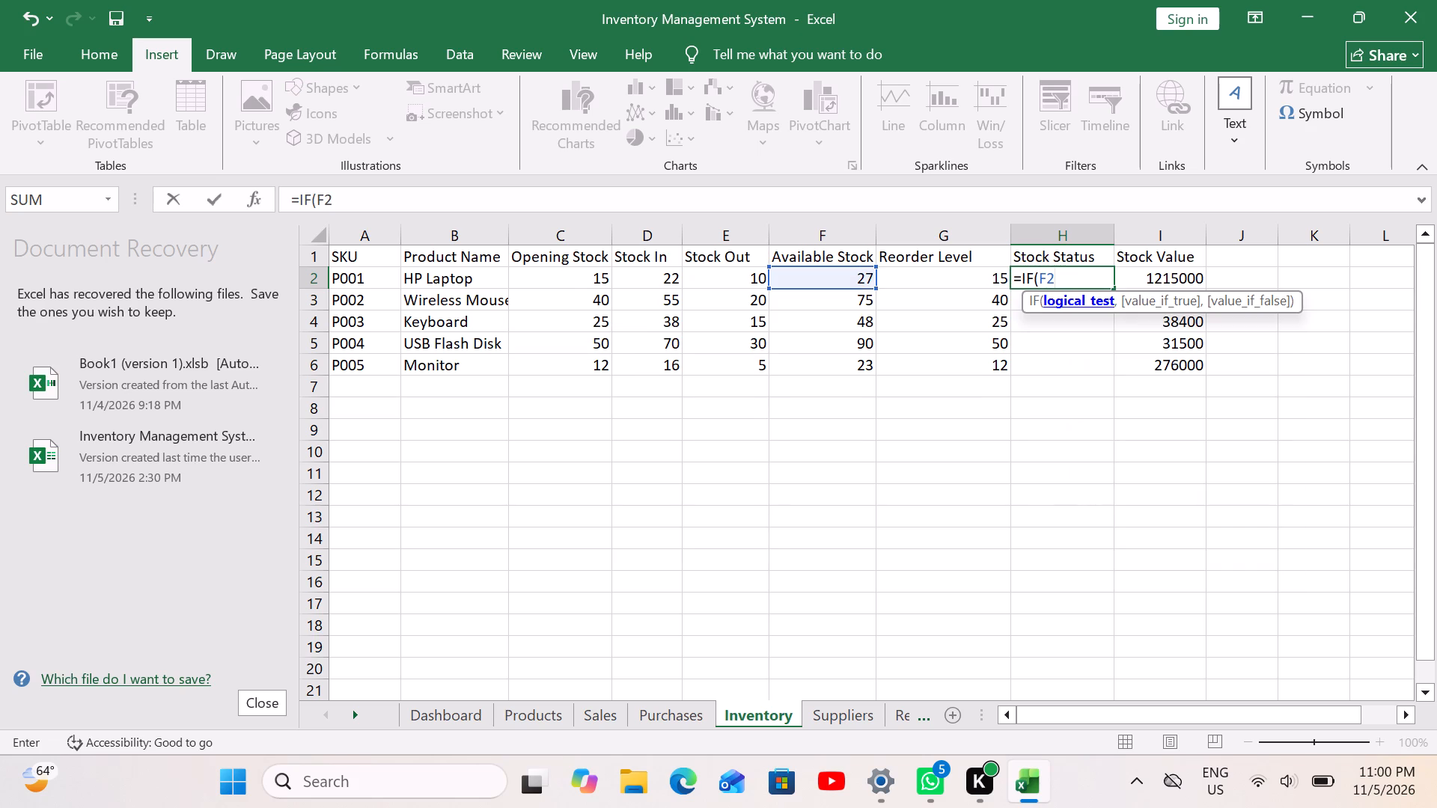
pyautogui.press('shift+less')
pyautogui.hotkey('shift', '+')
pyautogui.press('BackSpace')
pyautogui.hotkey('shift', '+')
pyautogui.press('BackSpace')
pyautogui.press('=')
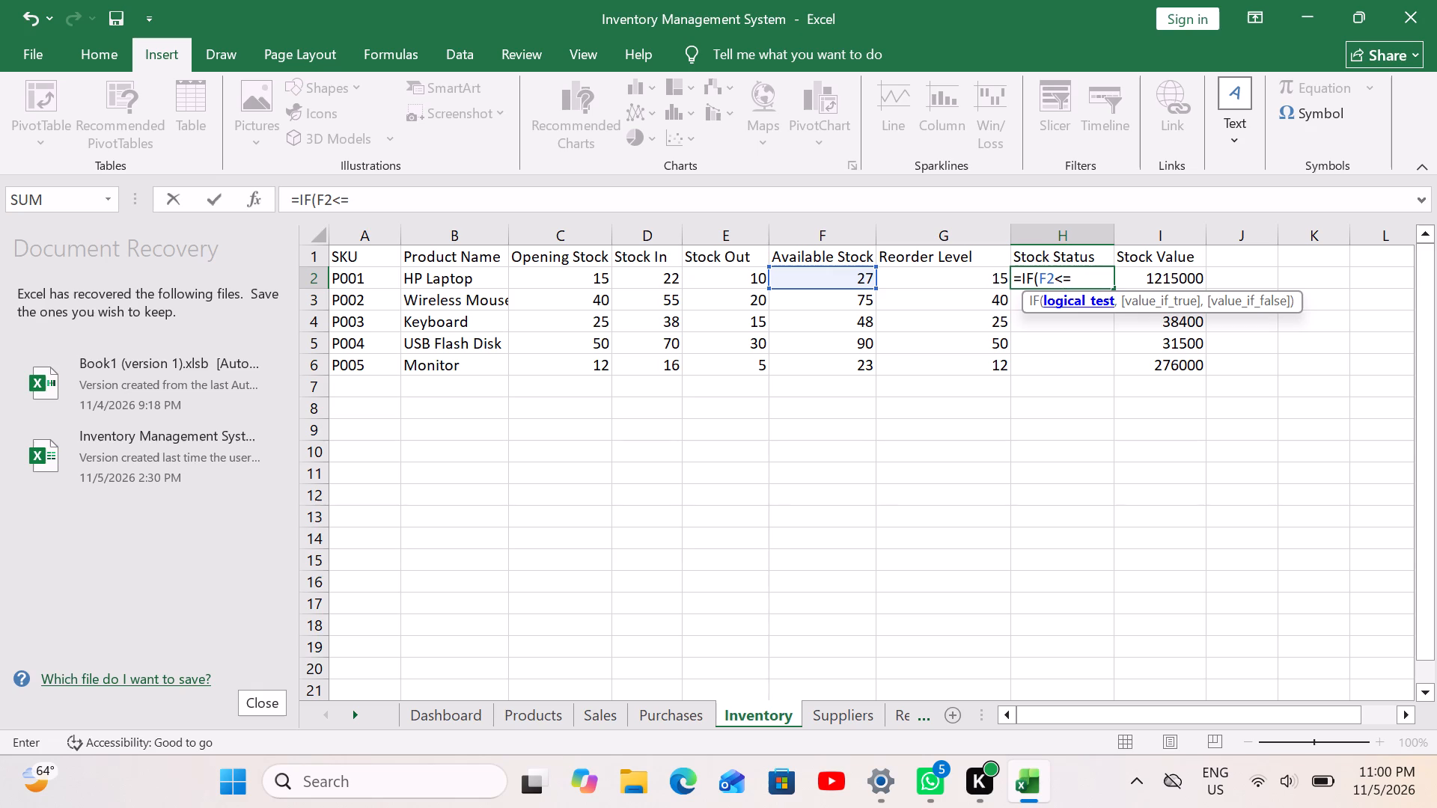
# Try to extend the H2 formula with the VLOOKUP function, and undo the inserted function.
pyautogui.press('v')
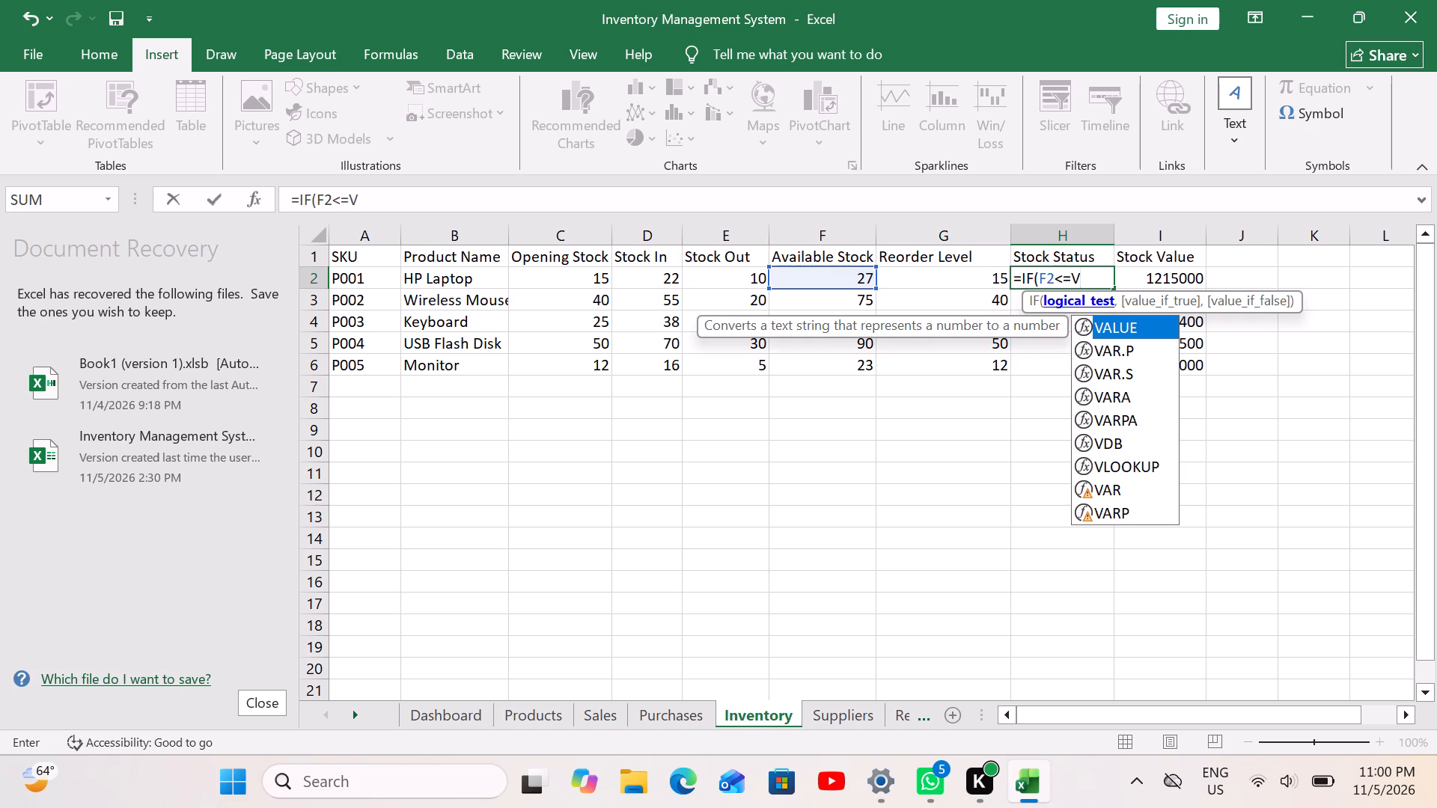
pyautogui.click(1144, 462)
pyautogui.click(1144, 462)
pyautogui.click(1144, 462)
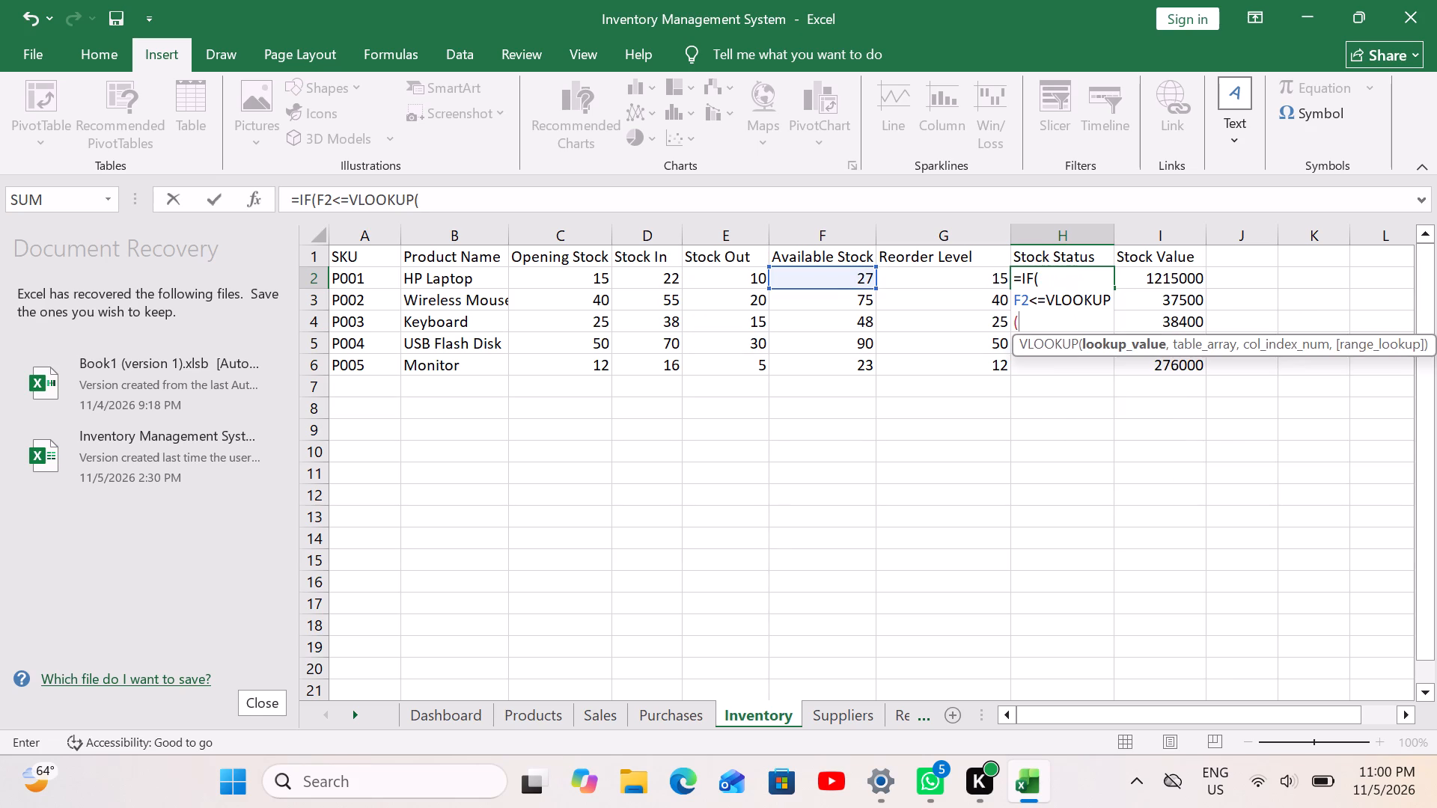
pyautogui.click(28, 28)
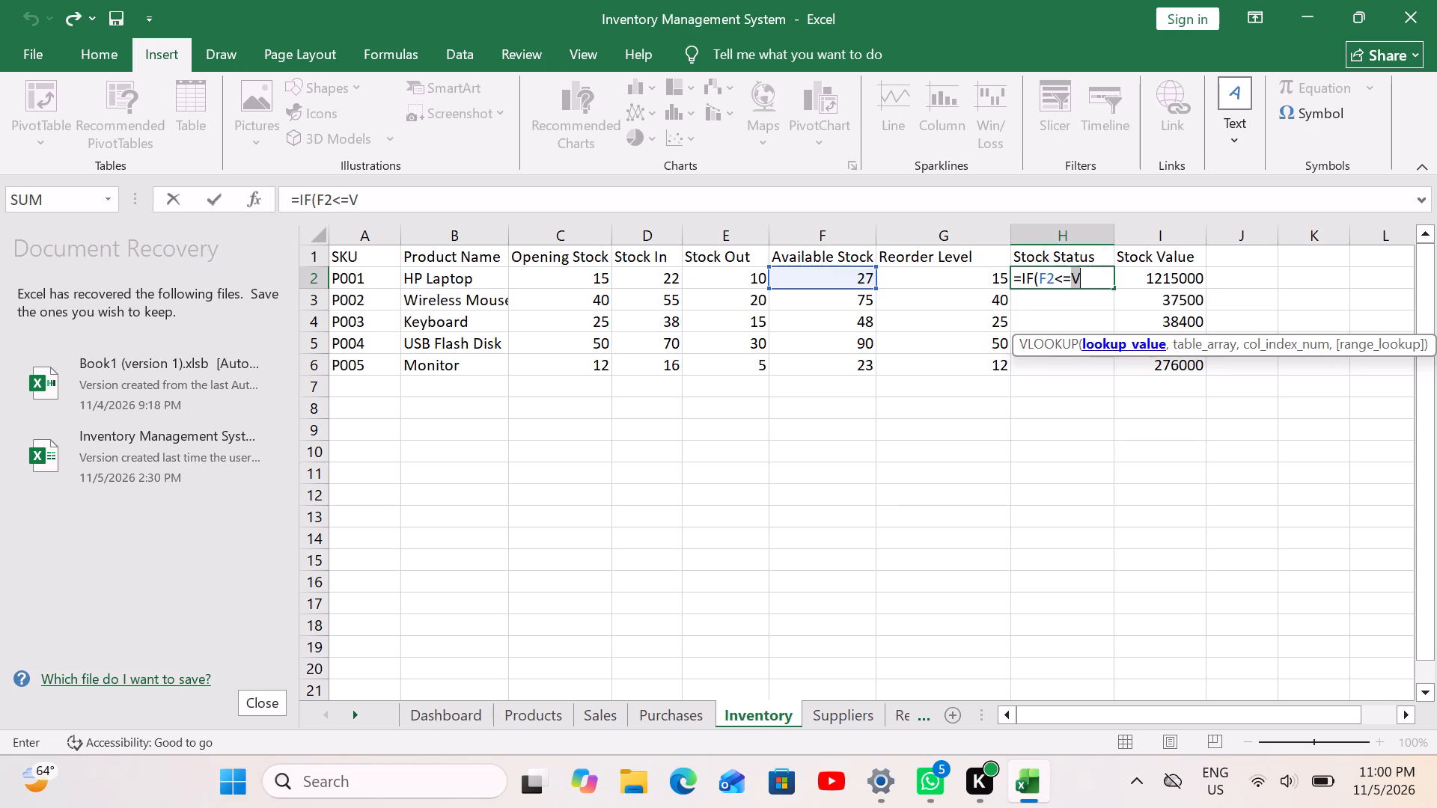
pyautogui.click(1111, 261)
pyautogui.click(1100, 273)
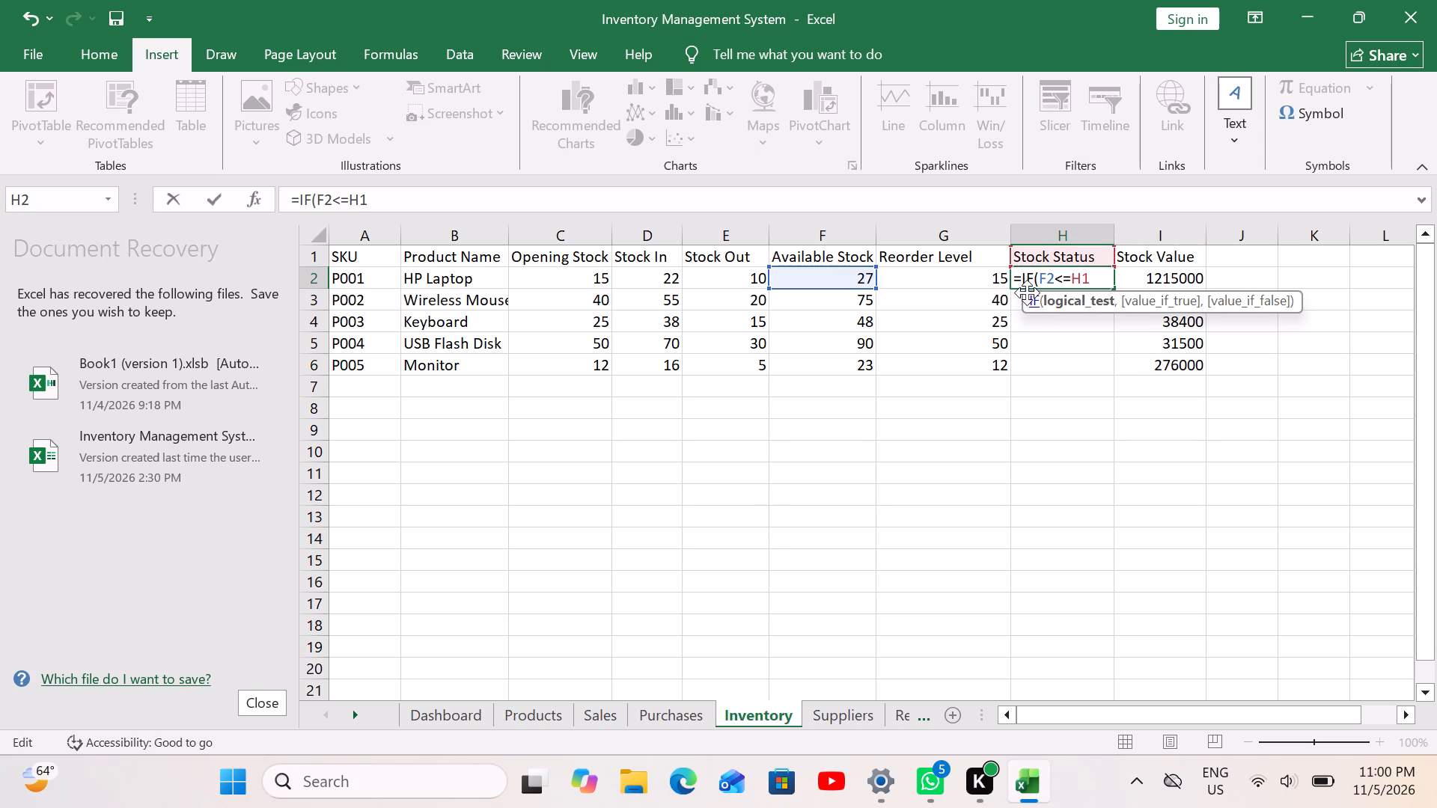
# Turn the unfinished H2 formula into plain text, and widen the Stock Status and Stock Value columns H and I.
pyautogui.click(1020, 275)
pyautogui.press('BackSpace')
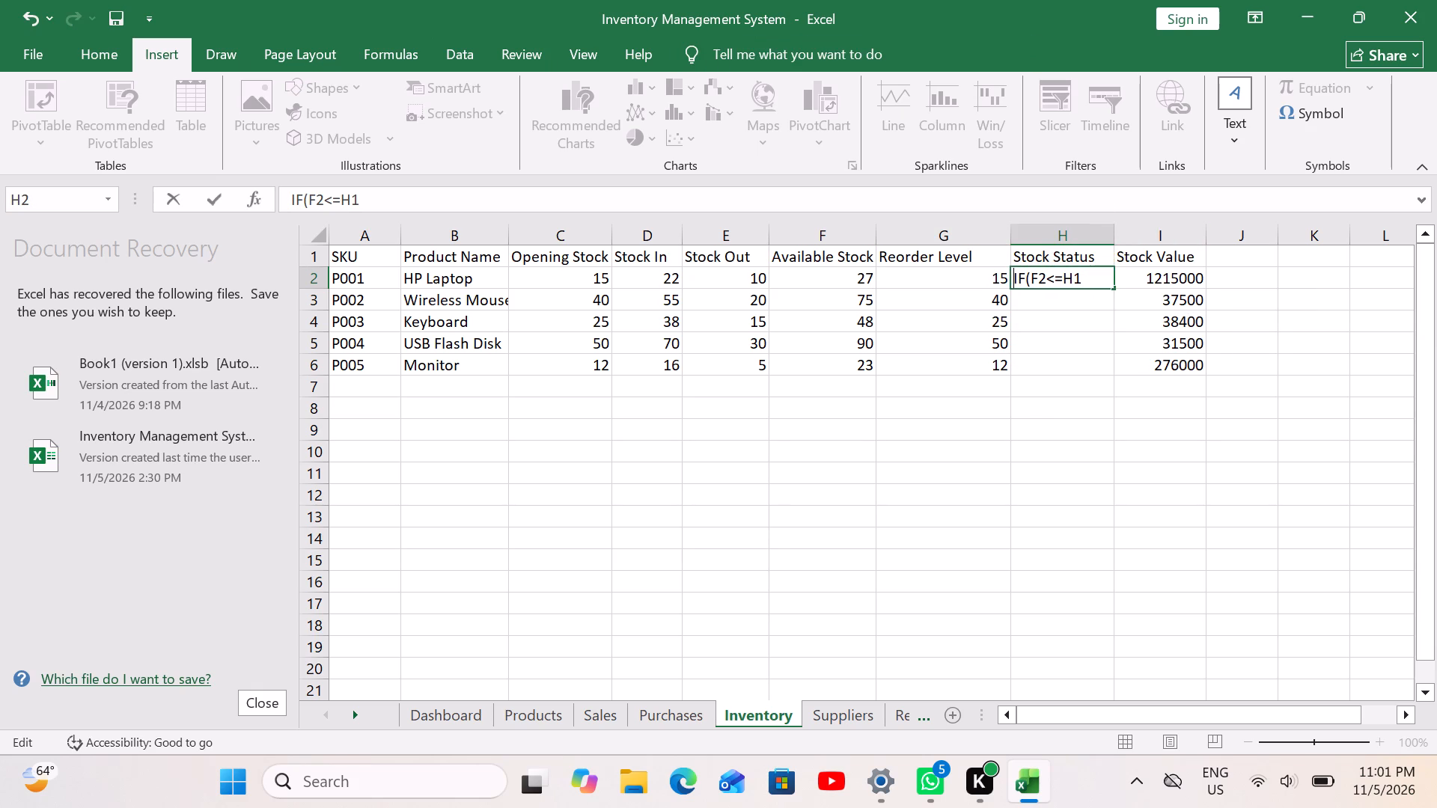
pyautogui.click(1115, 243)
pyautogui.moveTo(1112, 243); pyautogui.dragTo(1150, 233)
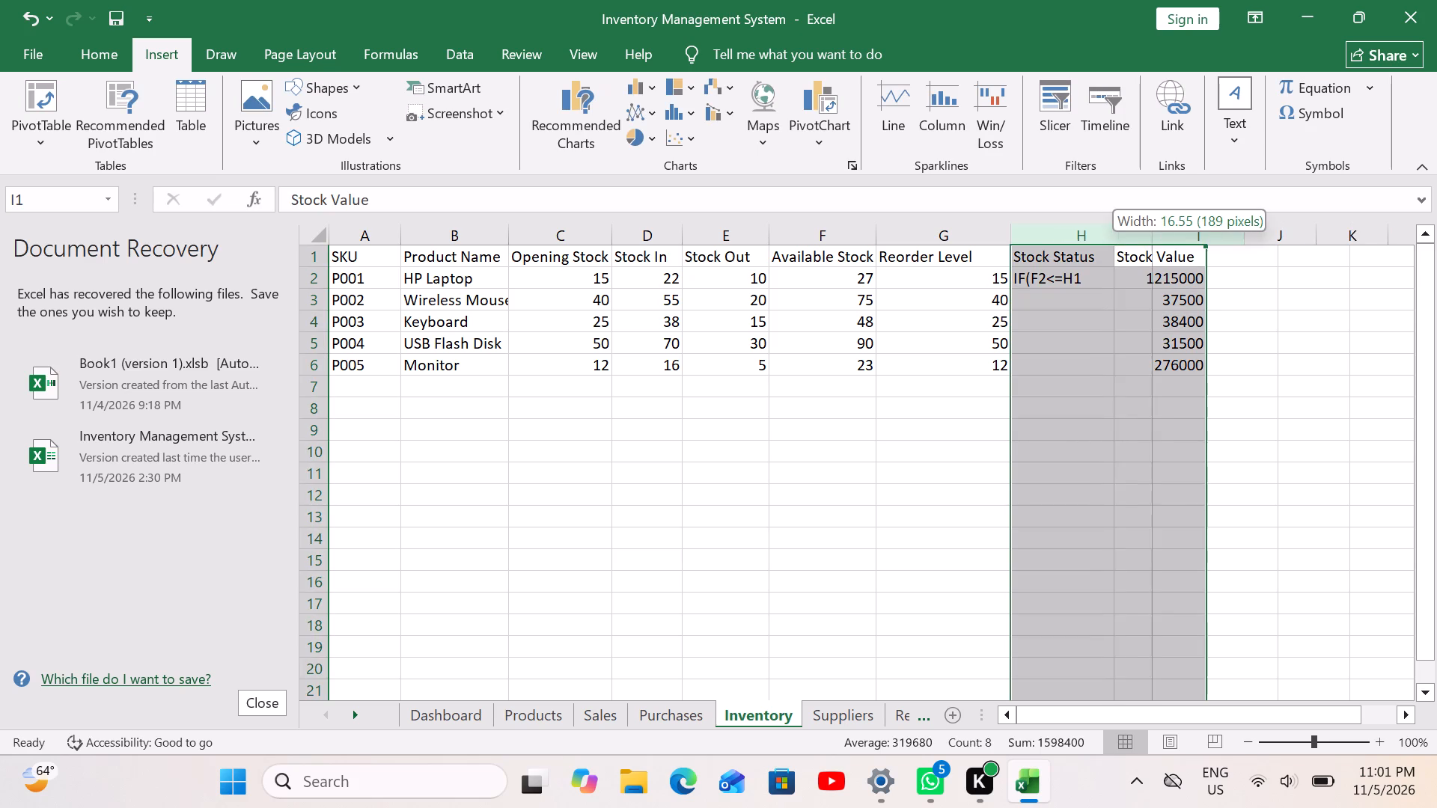
pyautogui.moveTo(1150, 233); pyautogui.dragTo(1160, 229)
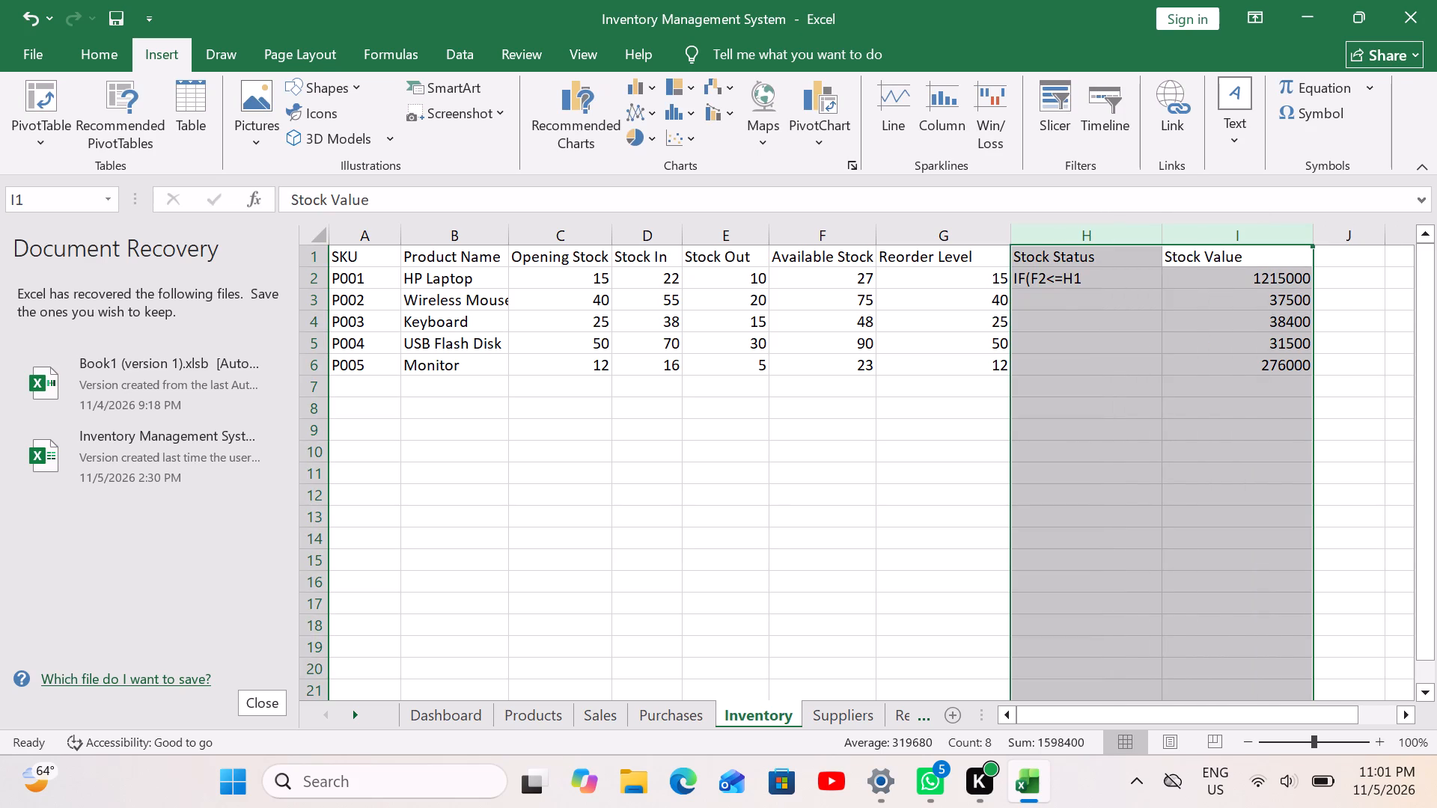
pyautogui.moveTo(1159, 237); pyautogui.dragTo(1201, 236)
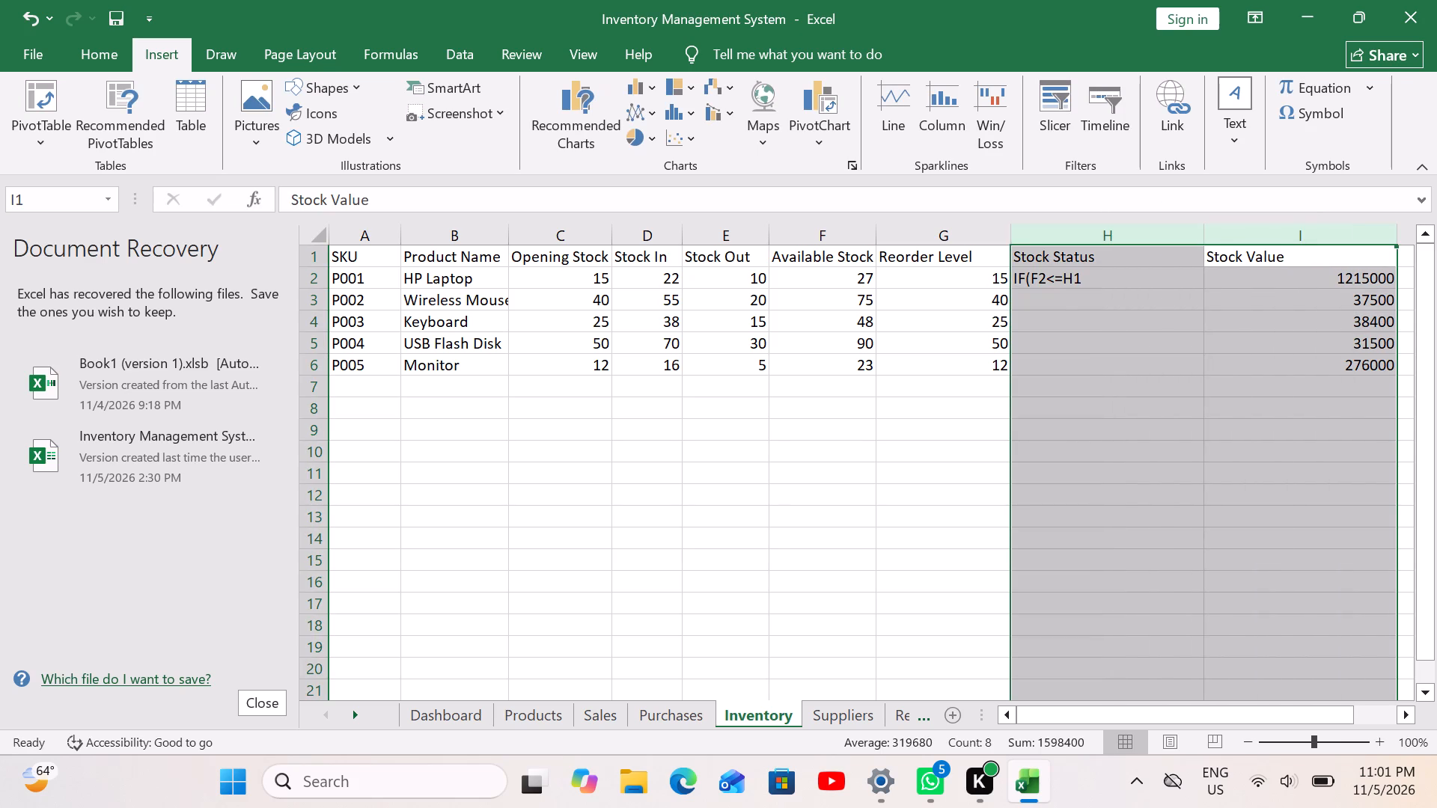
# Replace the stray H1 reference in cell H2 with V and restore the leading equals sign, making it =IF(F2<=V.
pyautogui.click(1142, 283)
pyautogui.click(1011, 266)
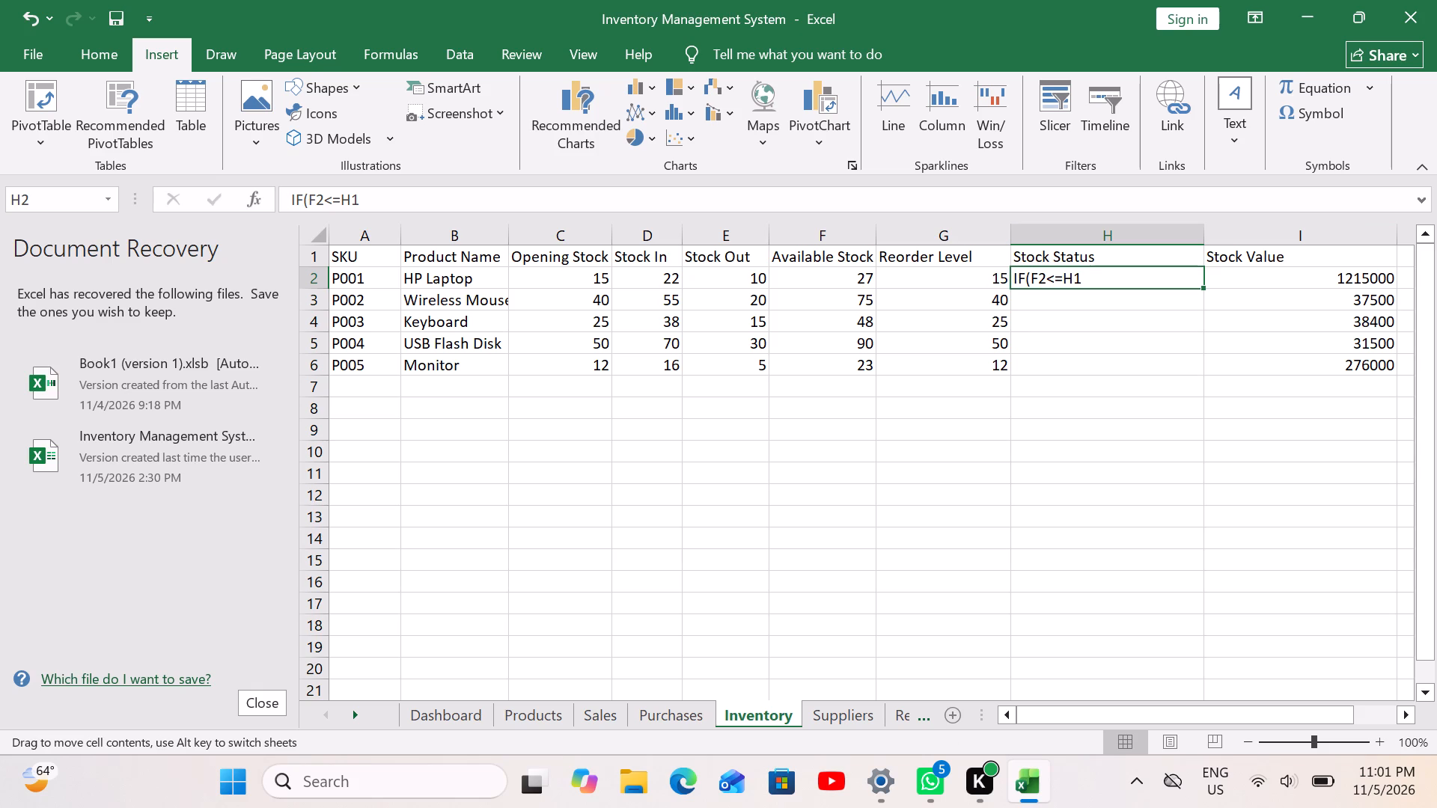
pyautogui.click(1013, 277)
pyautogui.click(1088, 260)
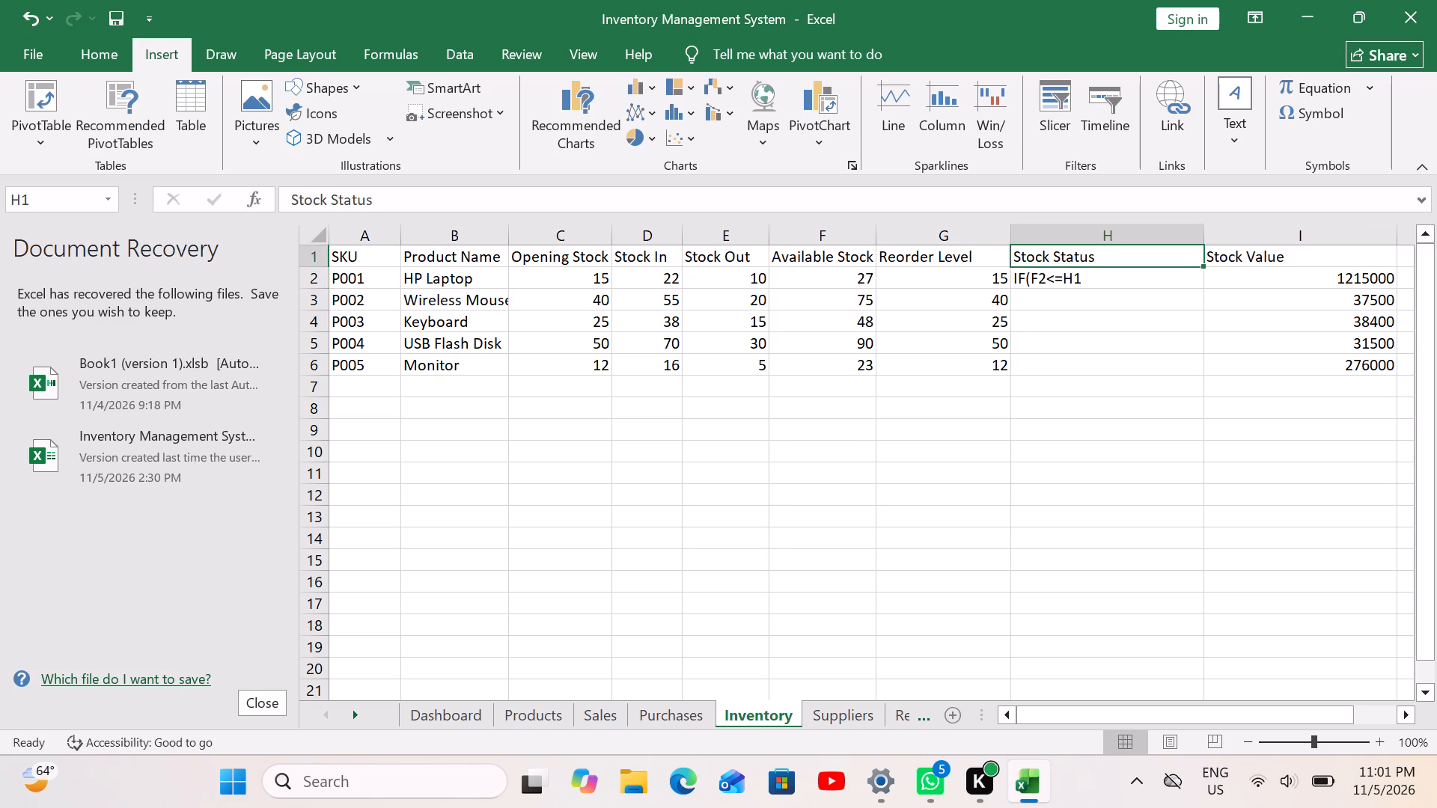
pyautogui.click(1086, 290)
pyautogui.click(1090, 276)
pyautogui.doubleClick(1092, 278)
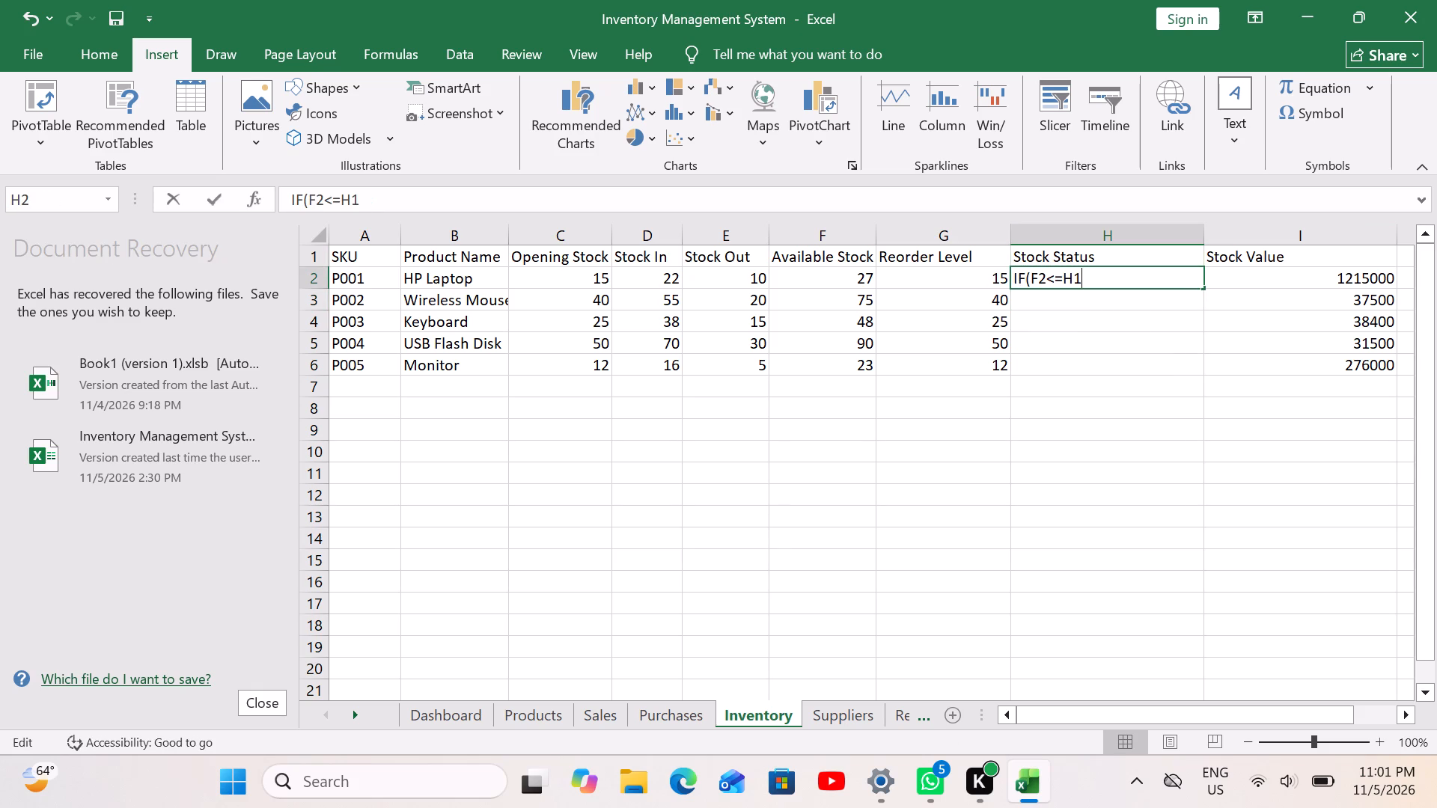
pyautogui.press('BackSpace')
pyautogui.press('BackSpace')
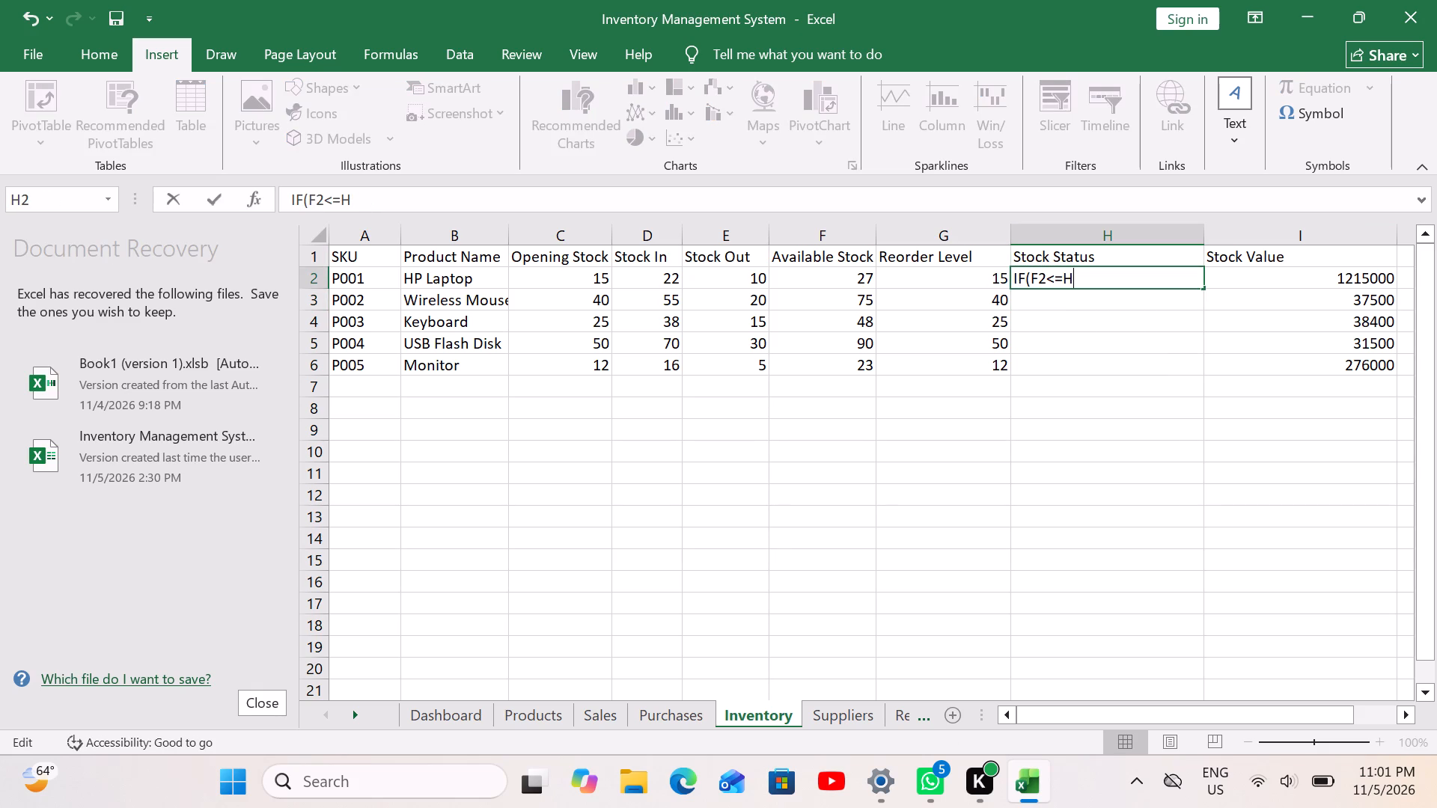
pyautogui.write('VL')
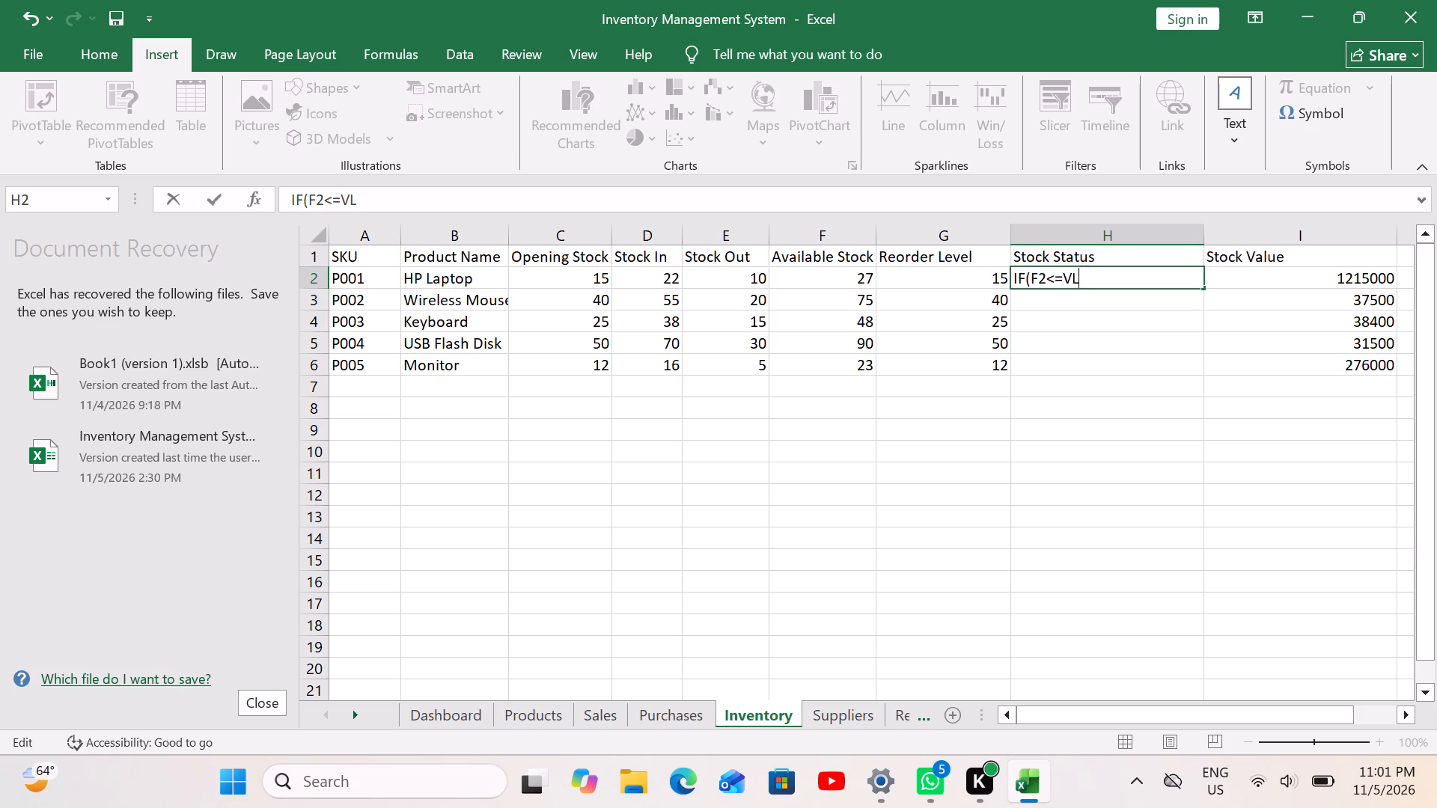
pyautogui.press('BackSpace')
pyautogui.click(1013, 274)
pyautogui.press('=')
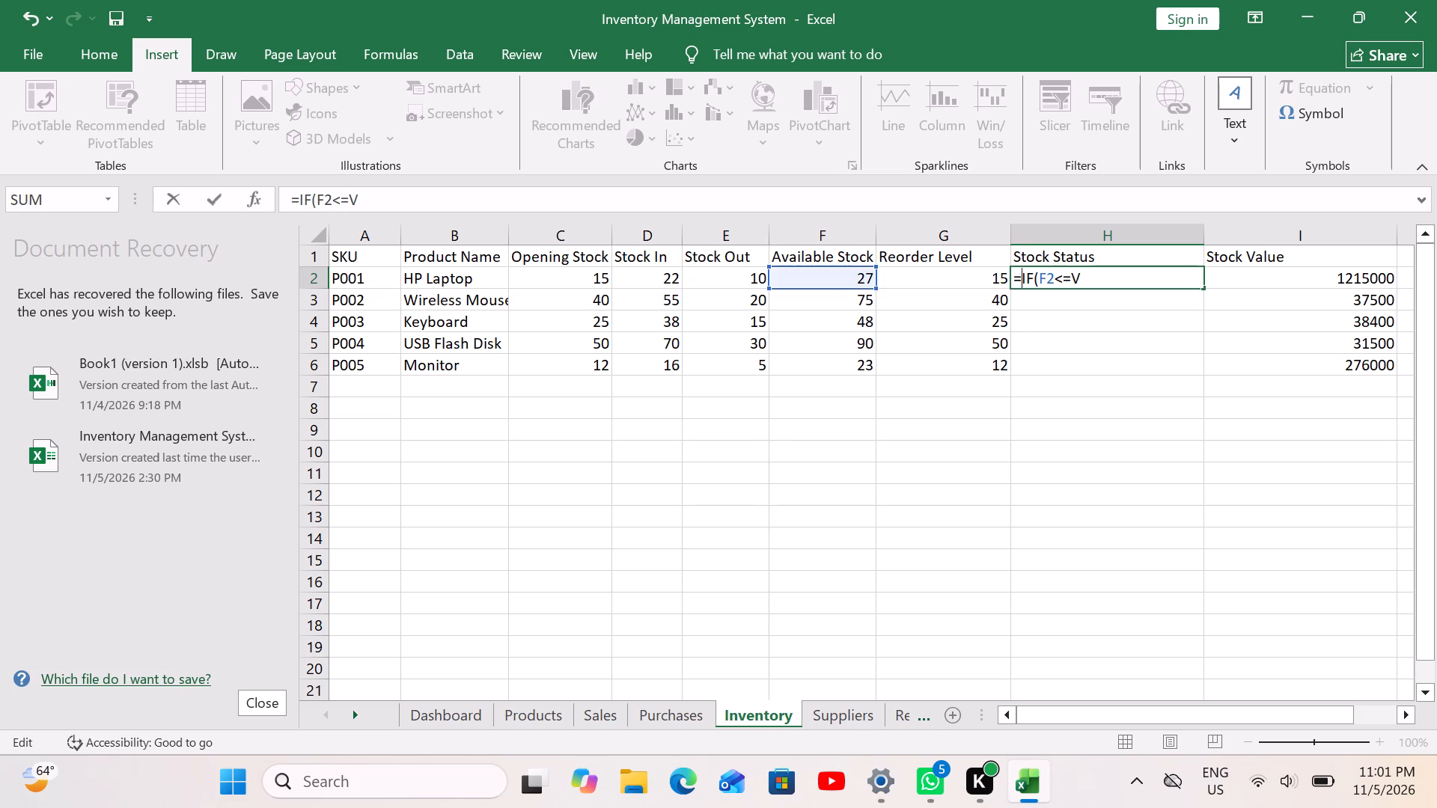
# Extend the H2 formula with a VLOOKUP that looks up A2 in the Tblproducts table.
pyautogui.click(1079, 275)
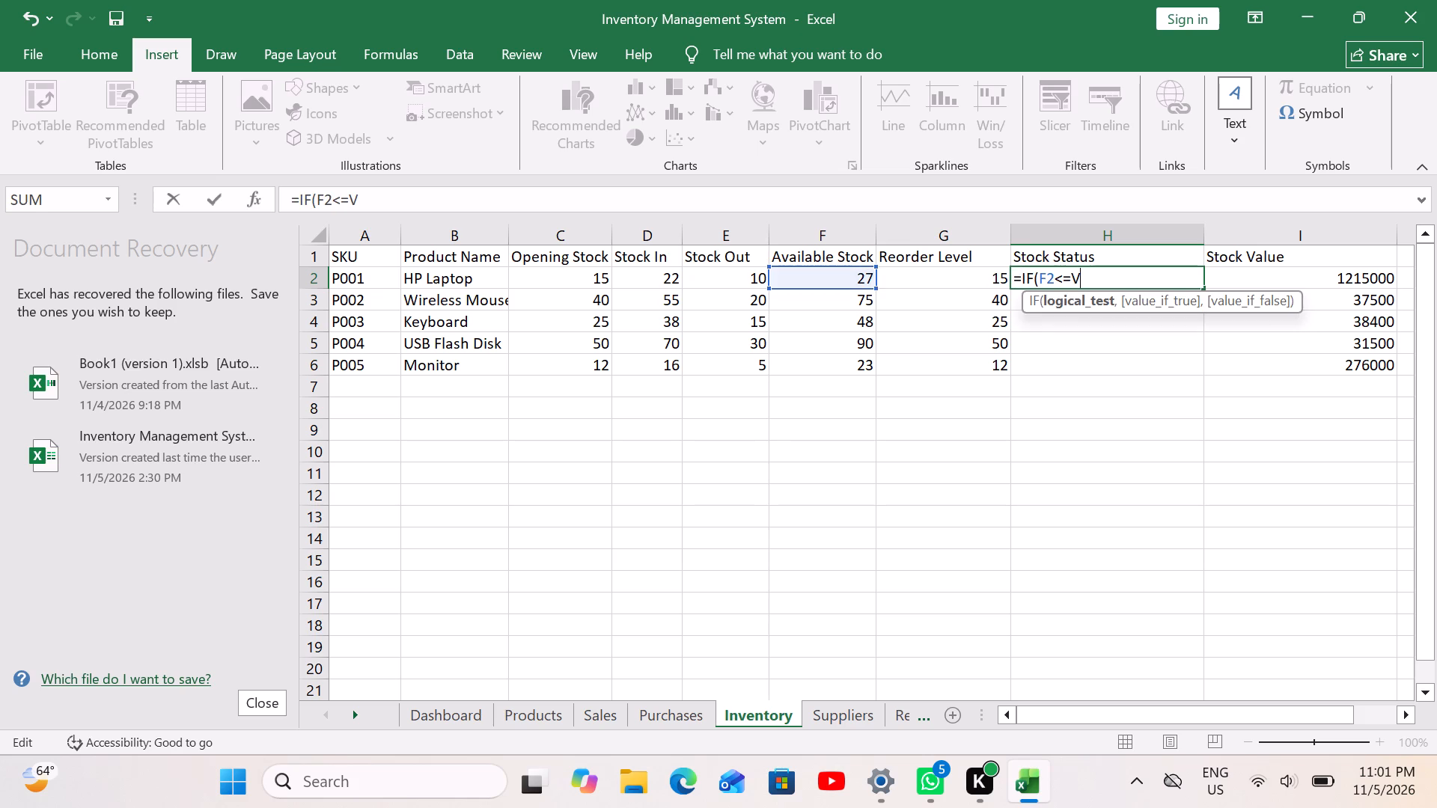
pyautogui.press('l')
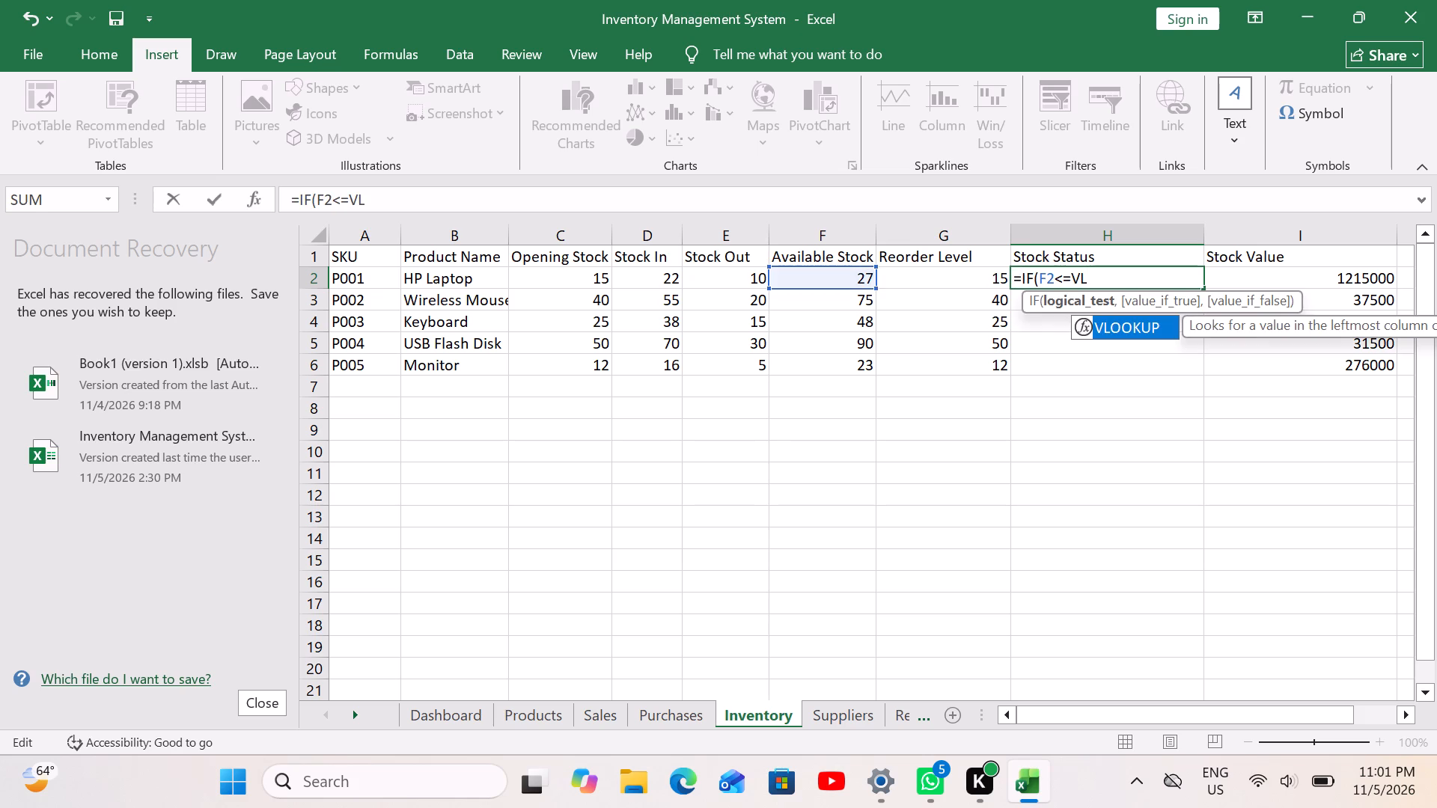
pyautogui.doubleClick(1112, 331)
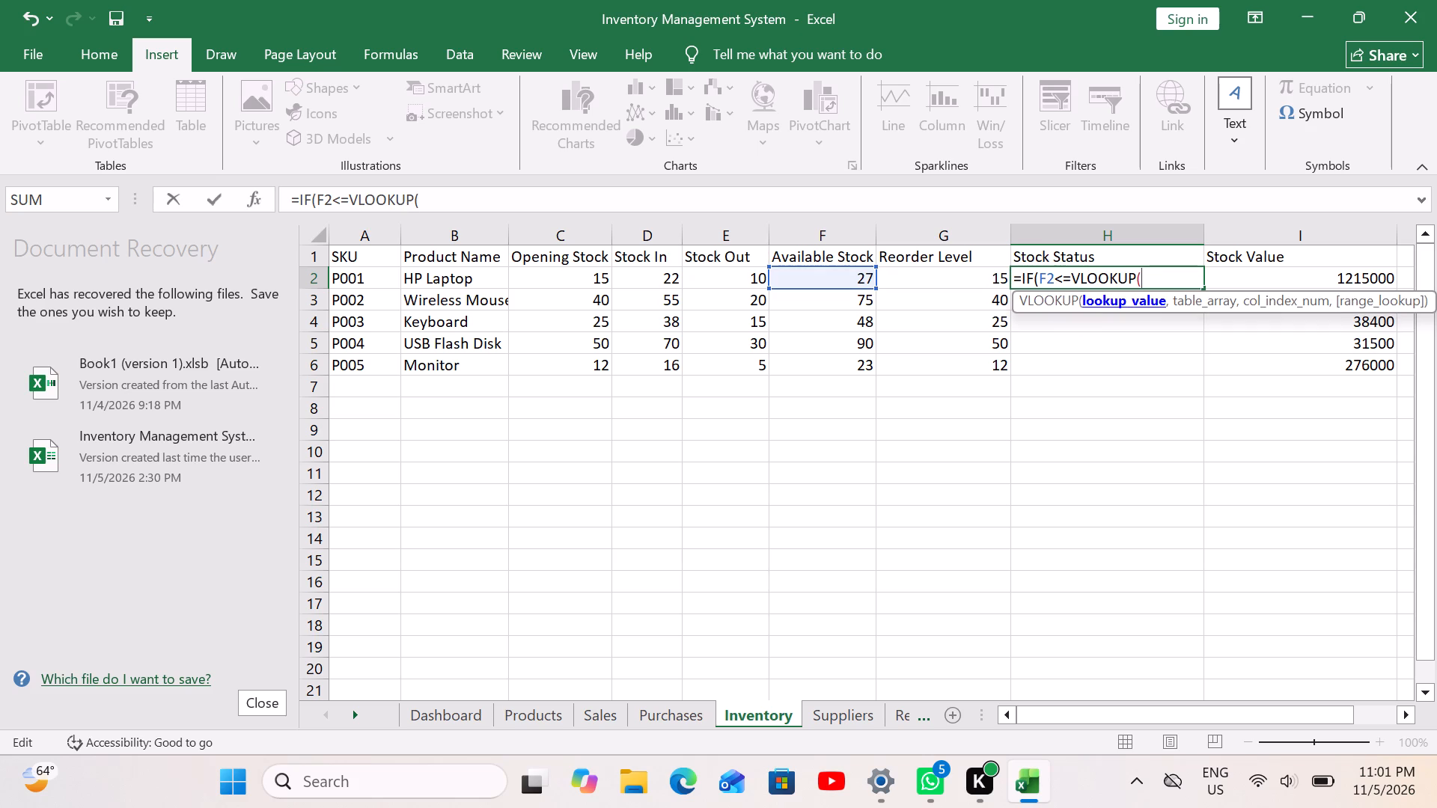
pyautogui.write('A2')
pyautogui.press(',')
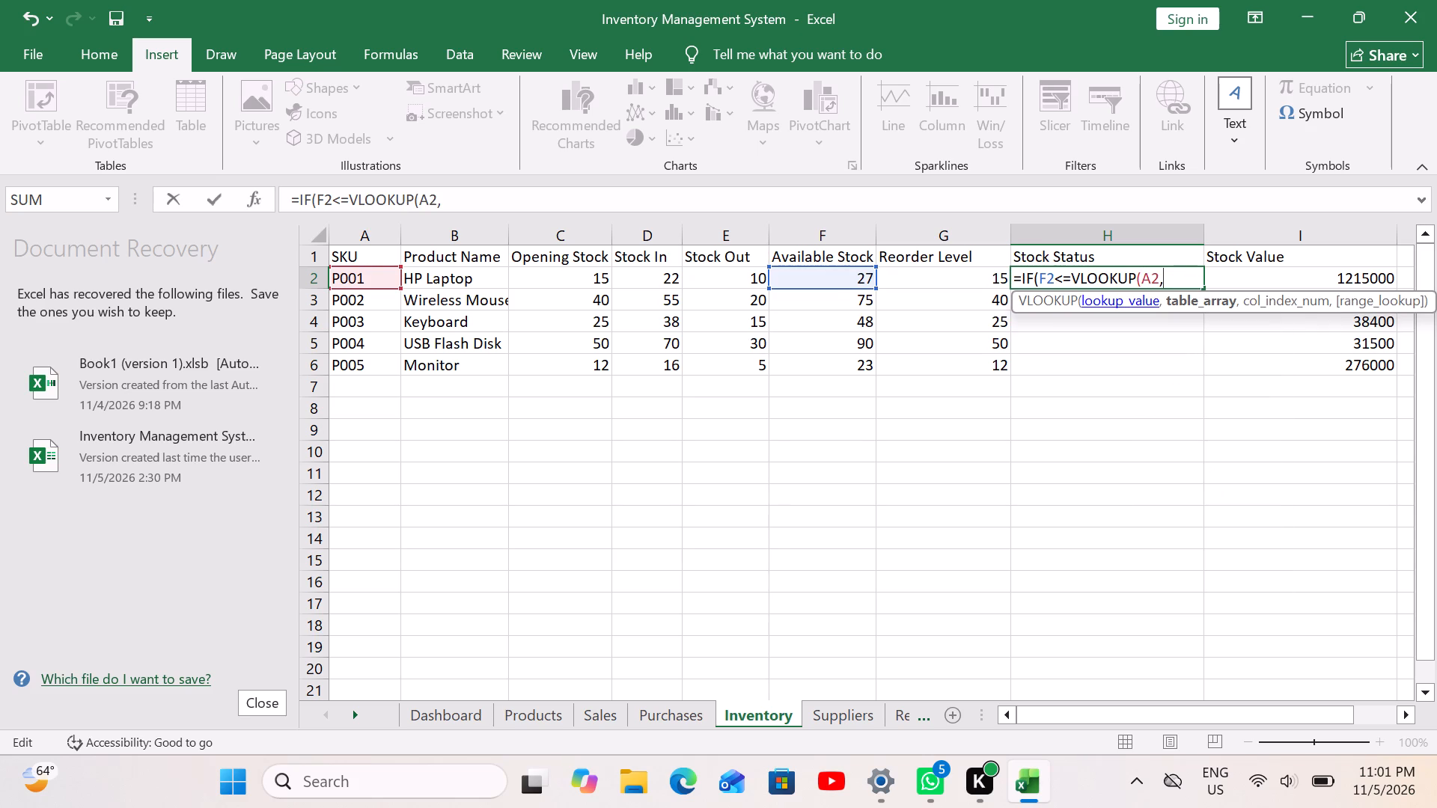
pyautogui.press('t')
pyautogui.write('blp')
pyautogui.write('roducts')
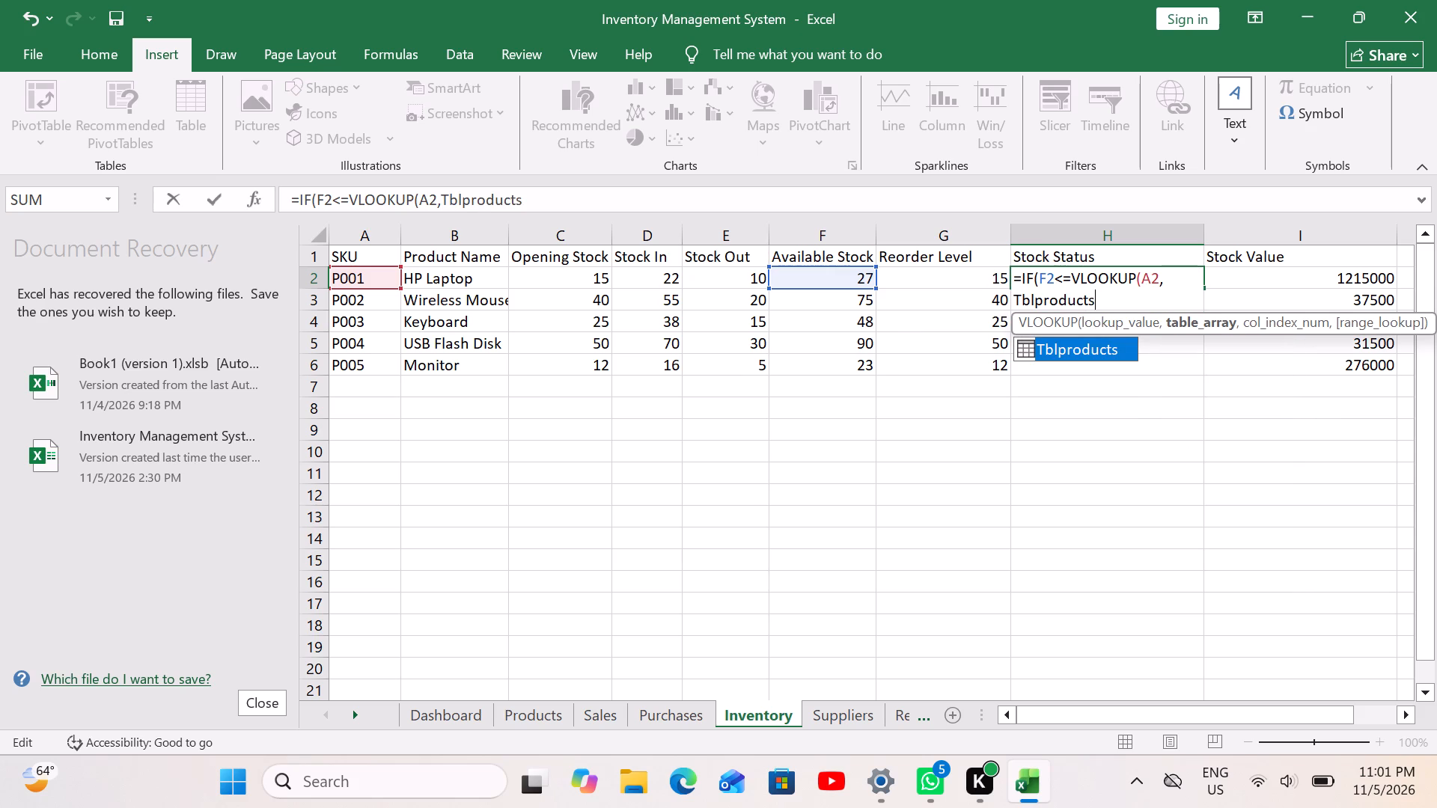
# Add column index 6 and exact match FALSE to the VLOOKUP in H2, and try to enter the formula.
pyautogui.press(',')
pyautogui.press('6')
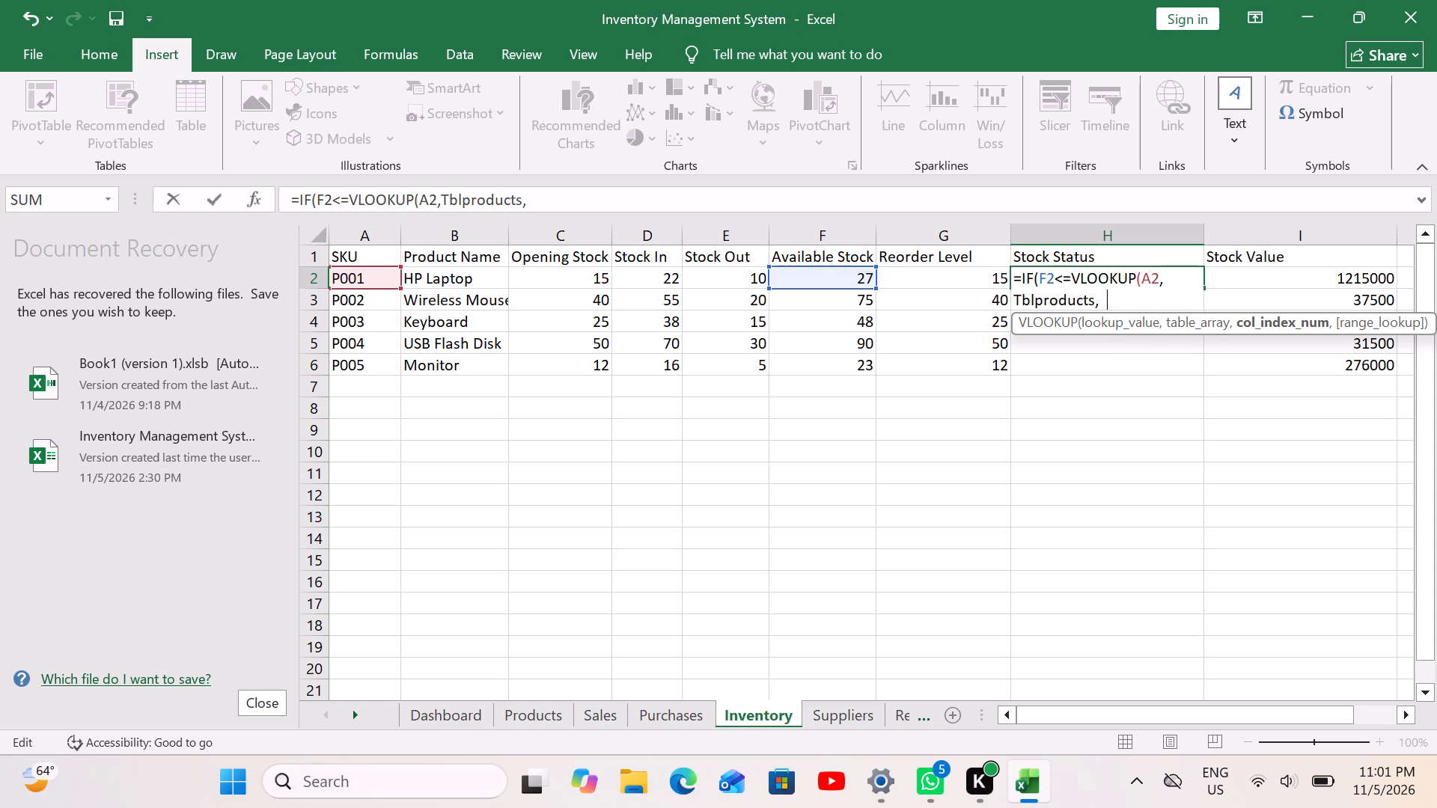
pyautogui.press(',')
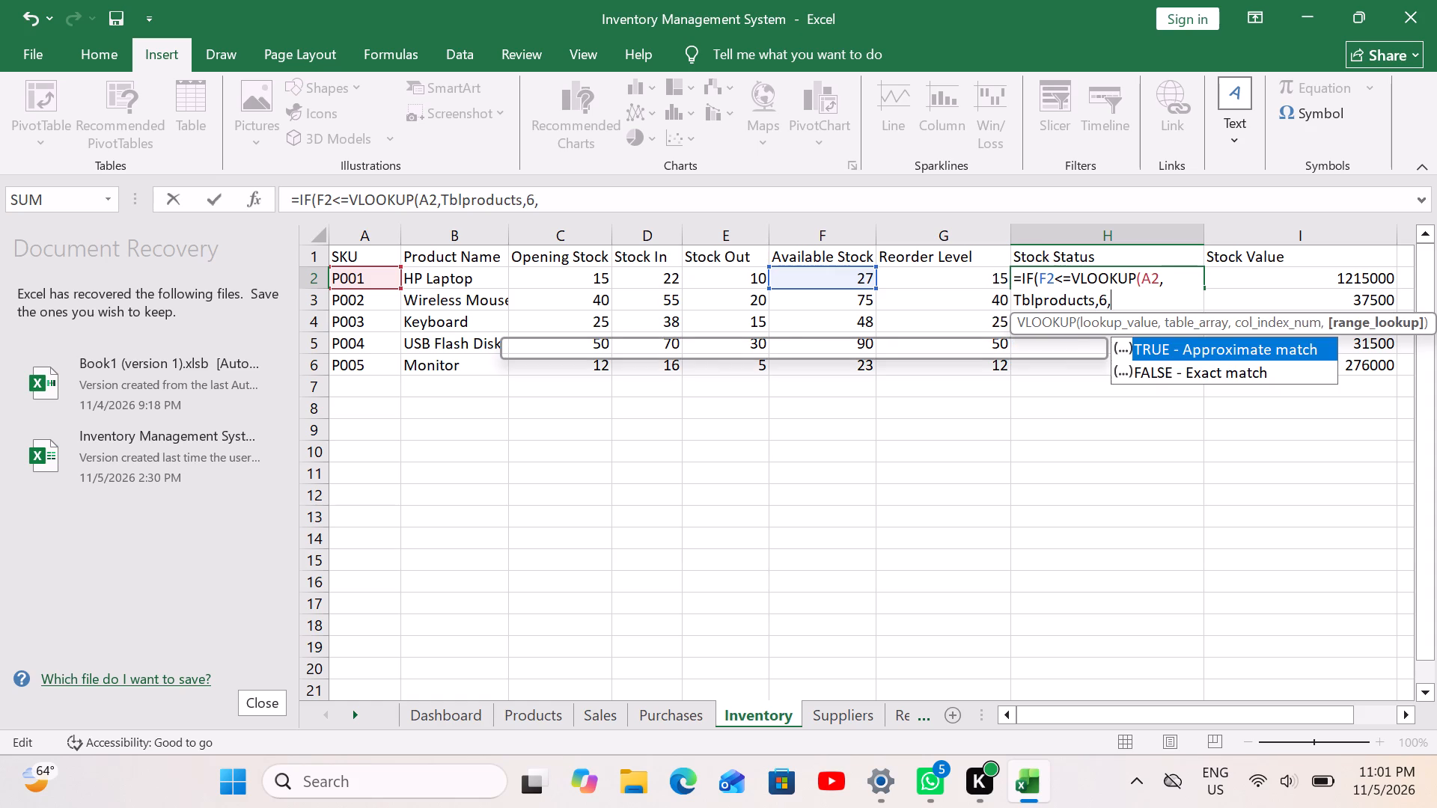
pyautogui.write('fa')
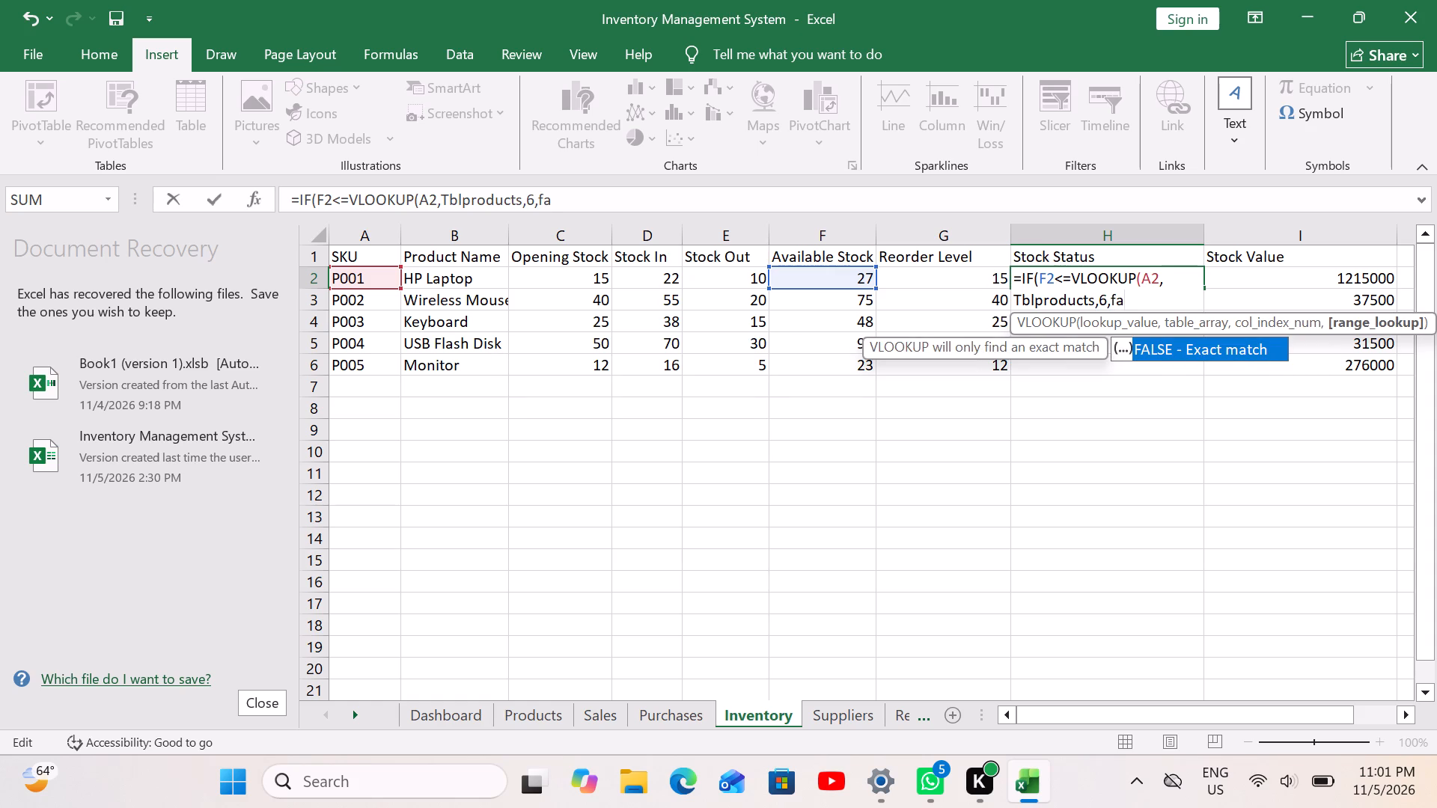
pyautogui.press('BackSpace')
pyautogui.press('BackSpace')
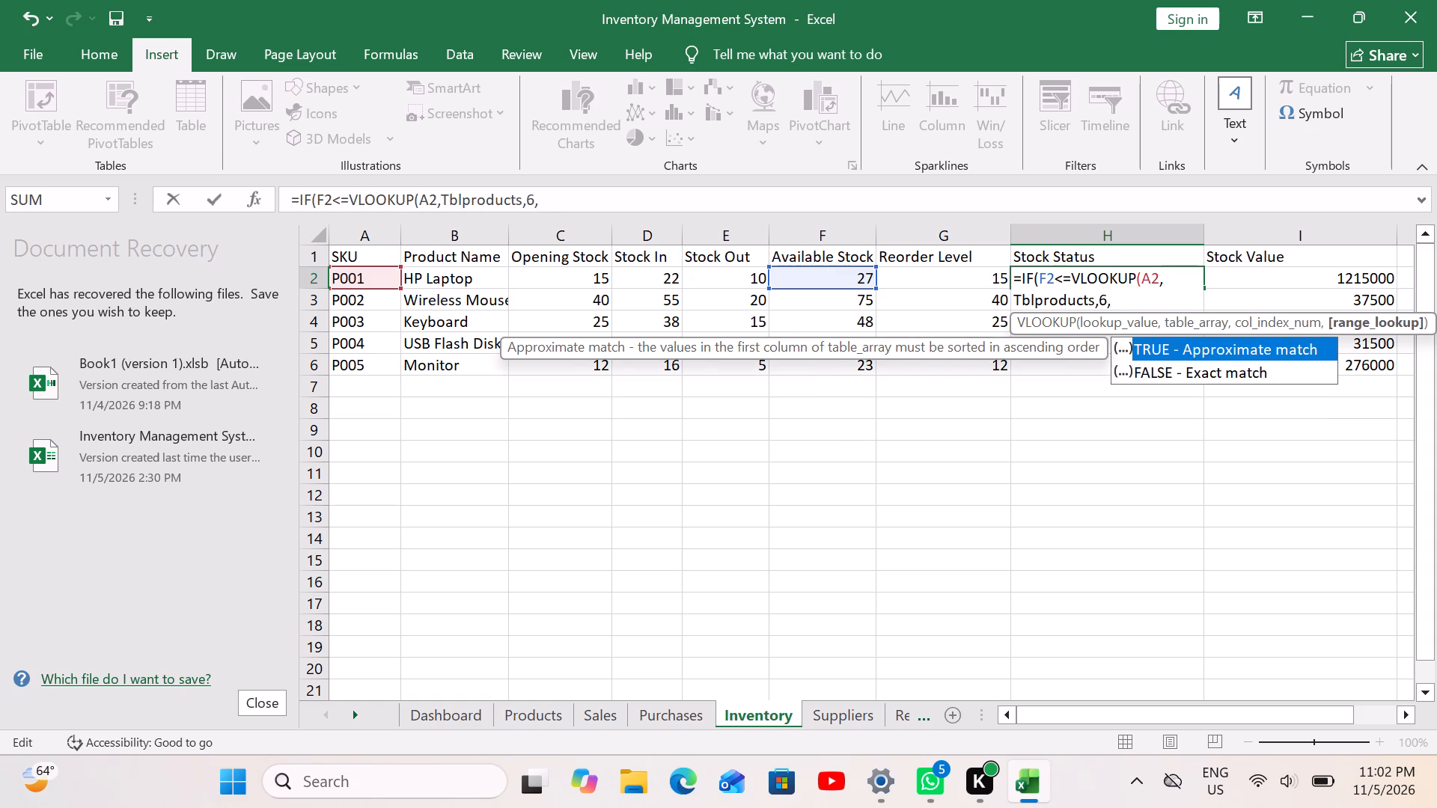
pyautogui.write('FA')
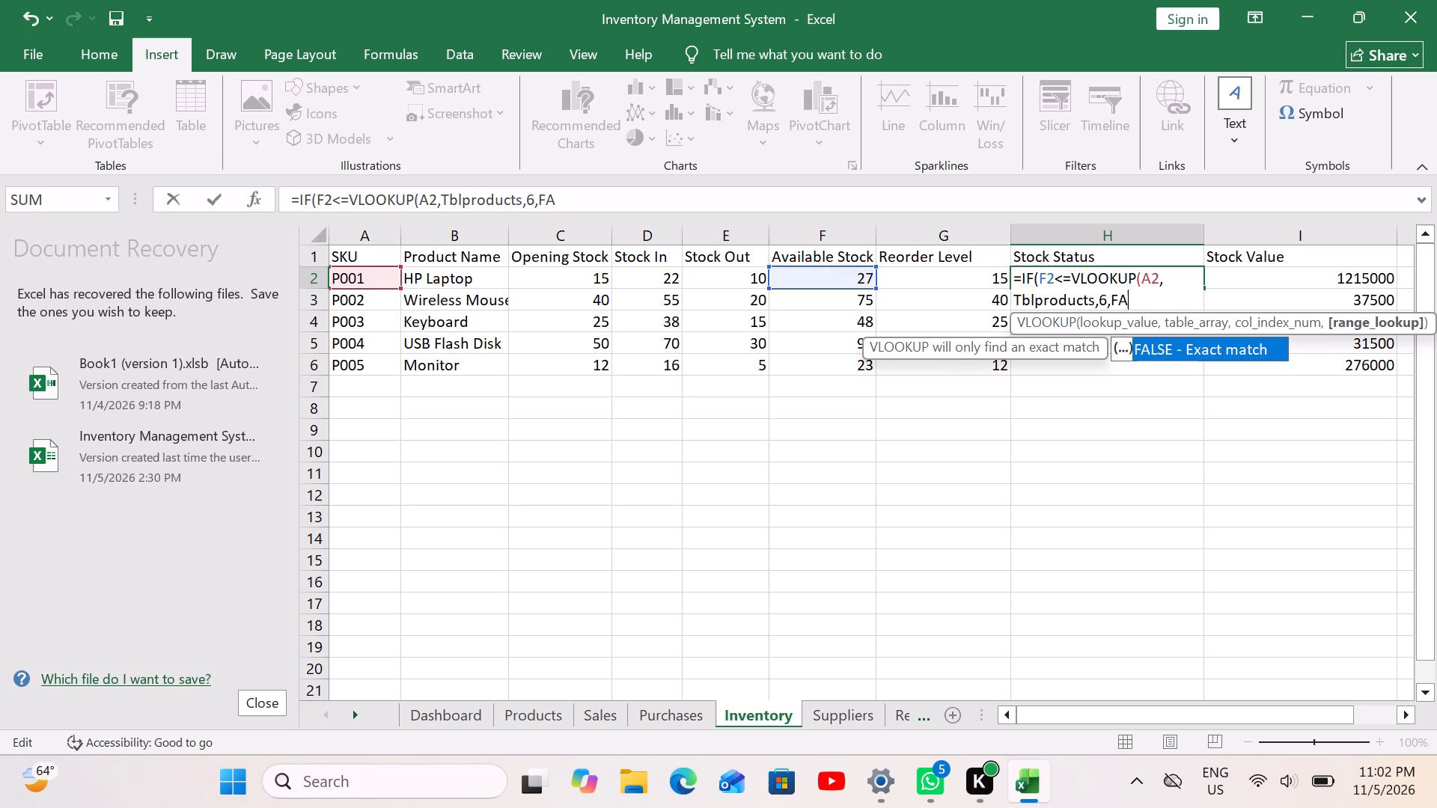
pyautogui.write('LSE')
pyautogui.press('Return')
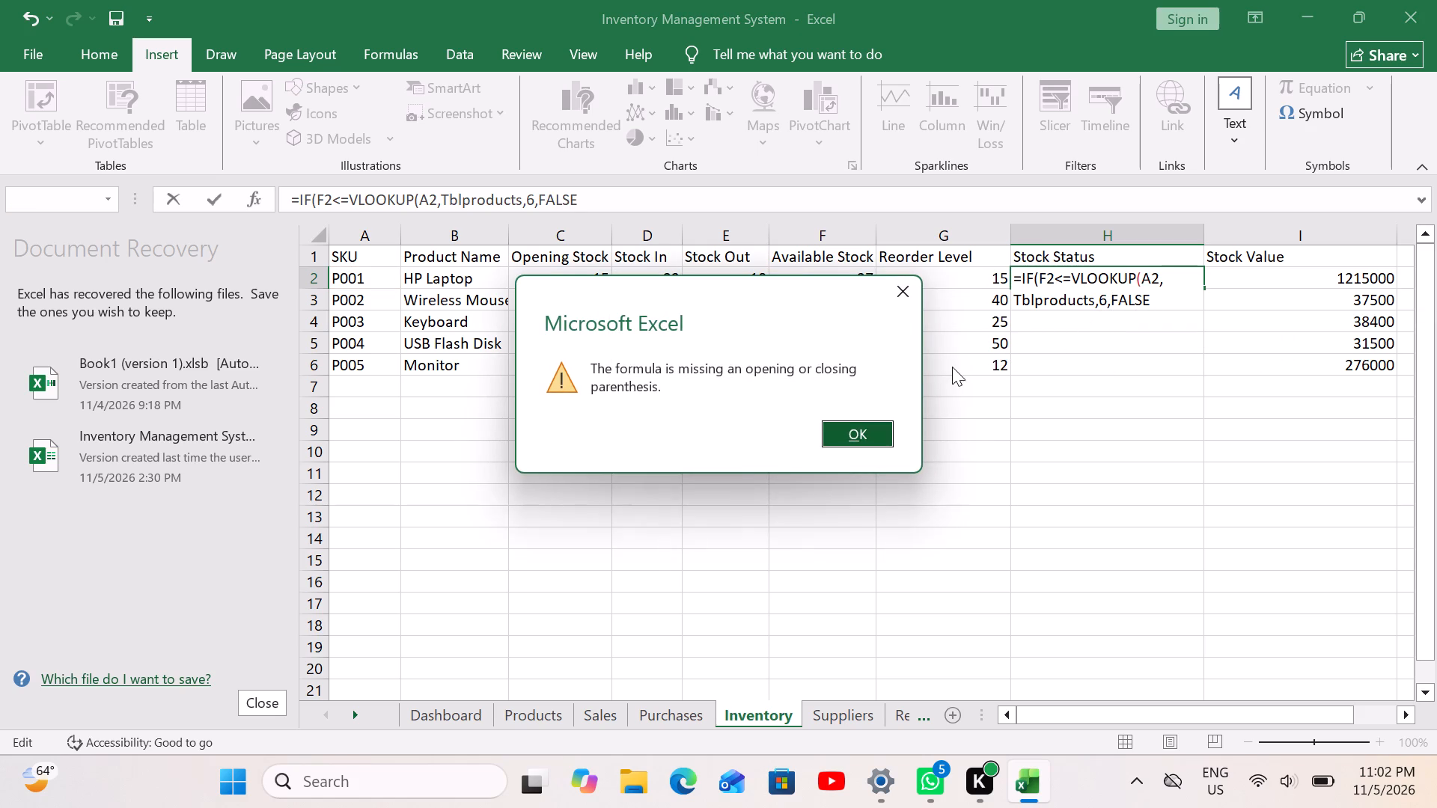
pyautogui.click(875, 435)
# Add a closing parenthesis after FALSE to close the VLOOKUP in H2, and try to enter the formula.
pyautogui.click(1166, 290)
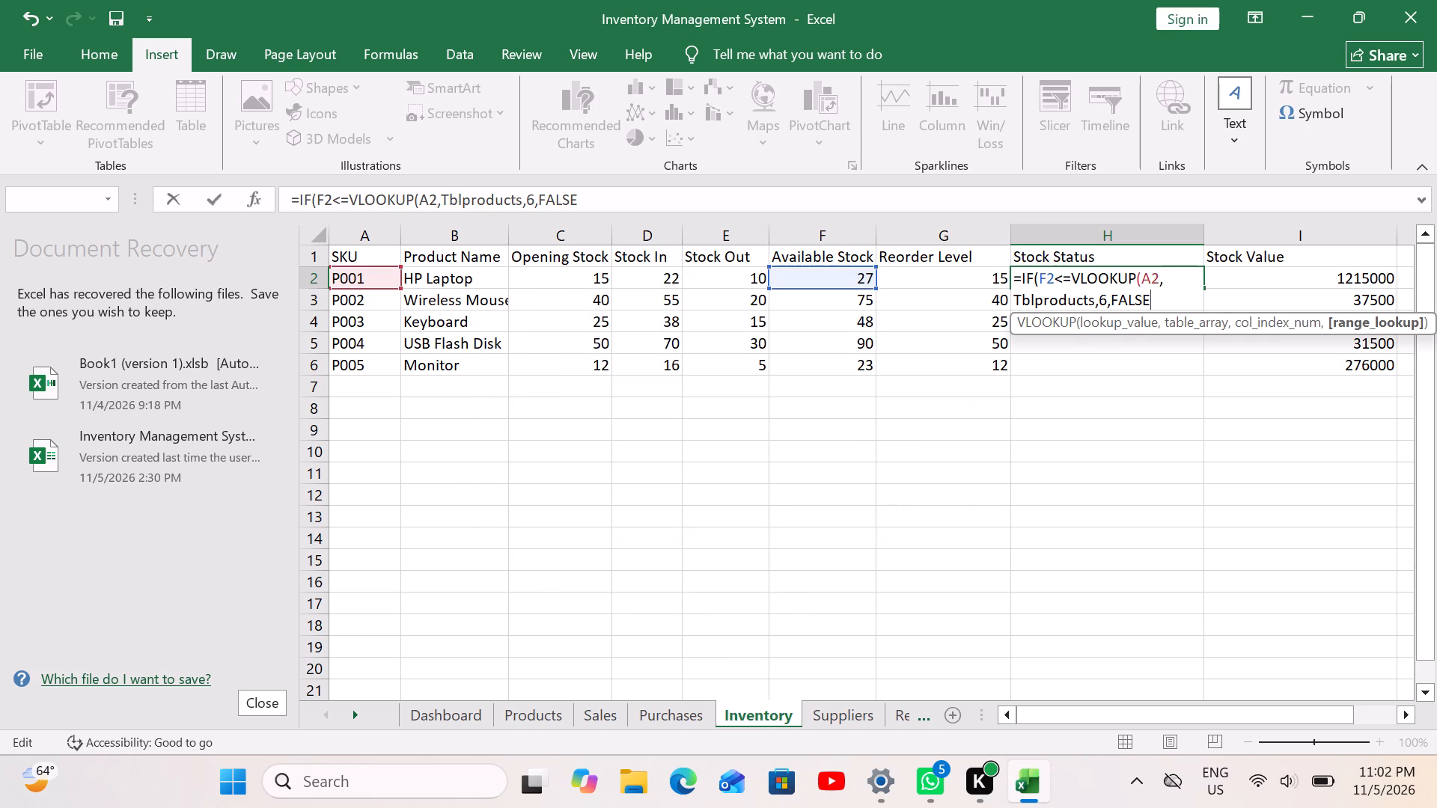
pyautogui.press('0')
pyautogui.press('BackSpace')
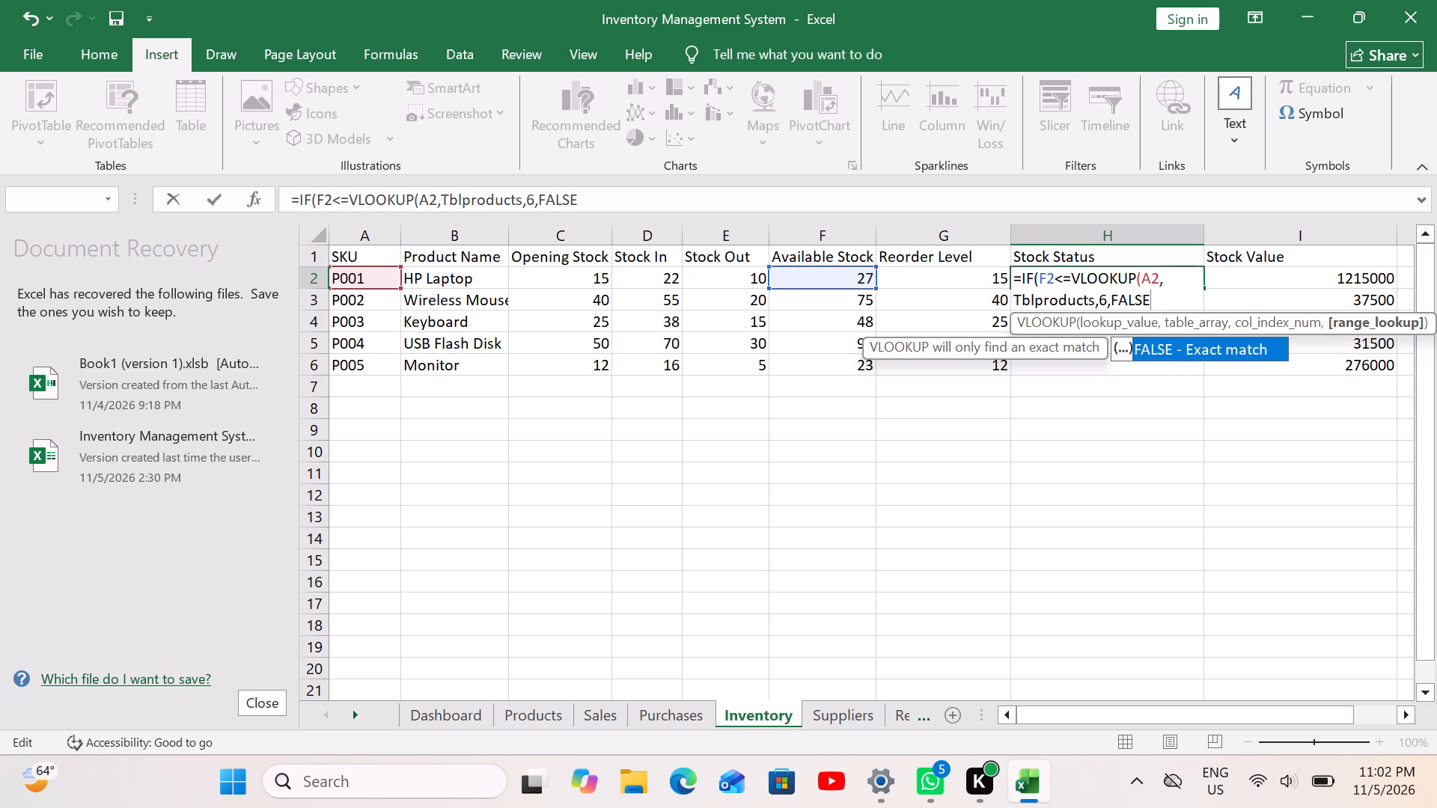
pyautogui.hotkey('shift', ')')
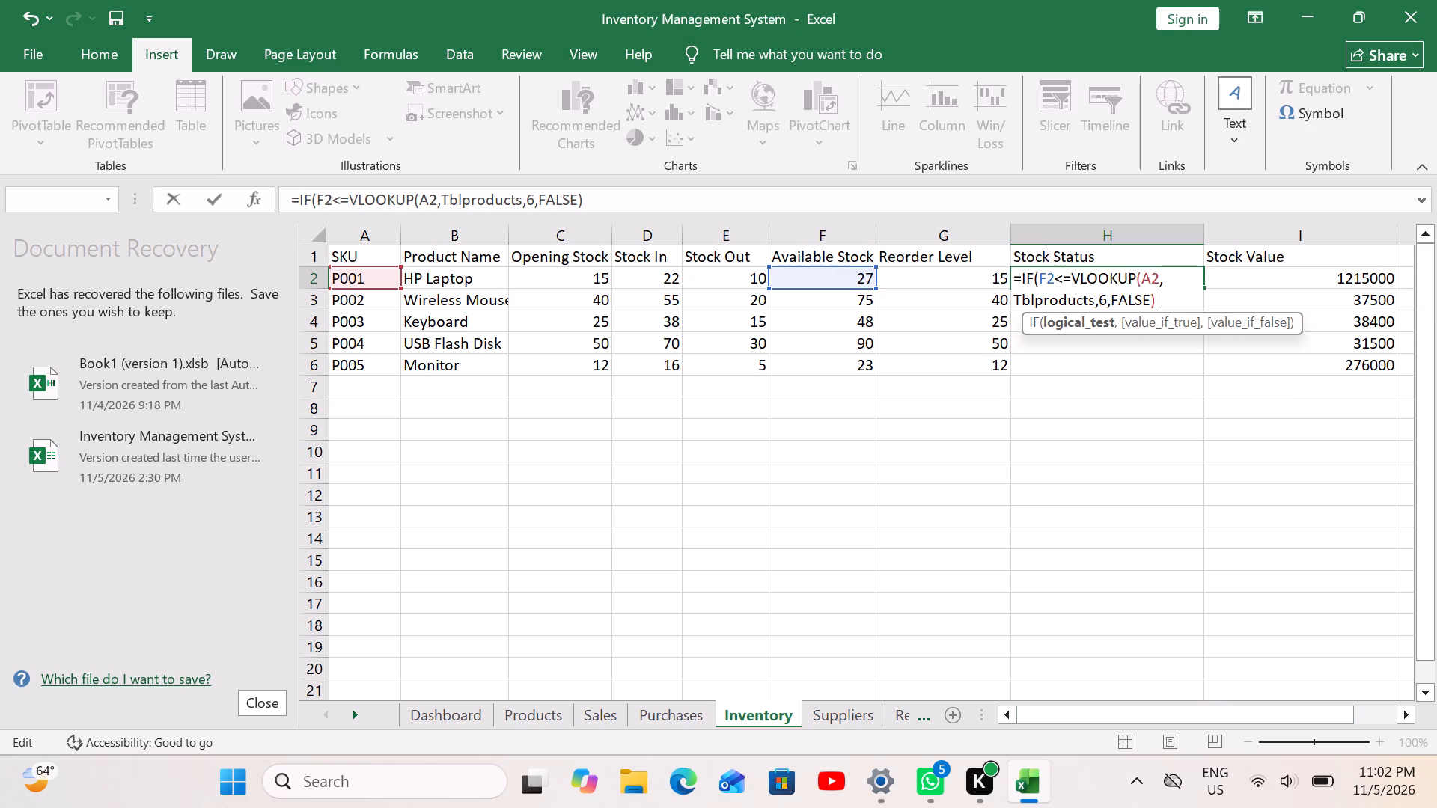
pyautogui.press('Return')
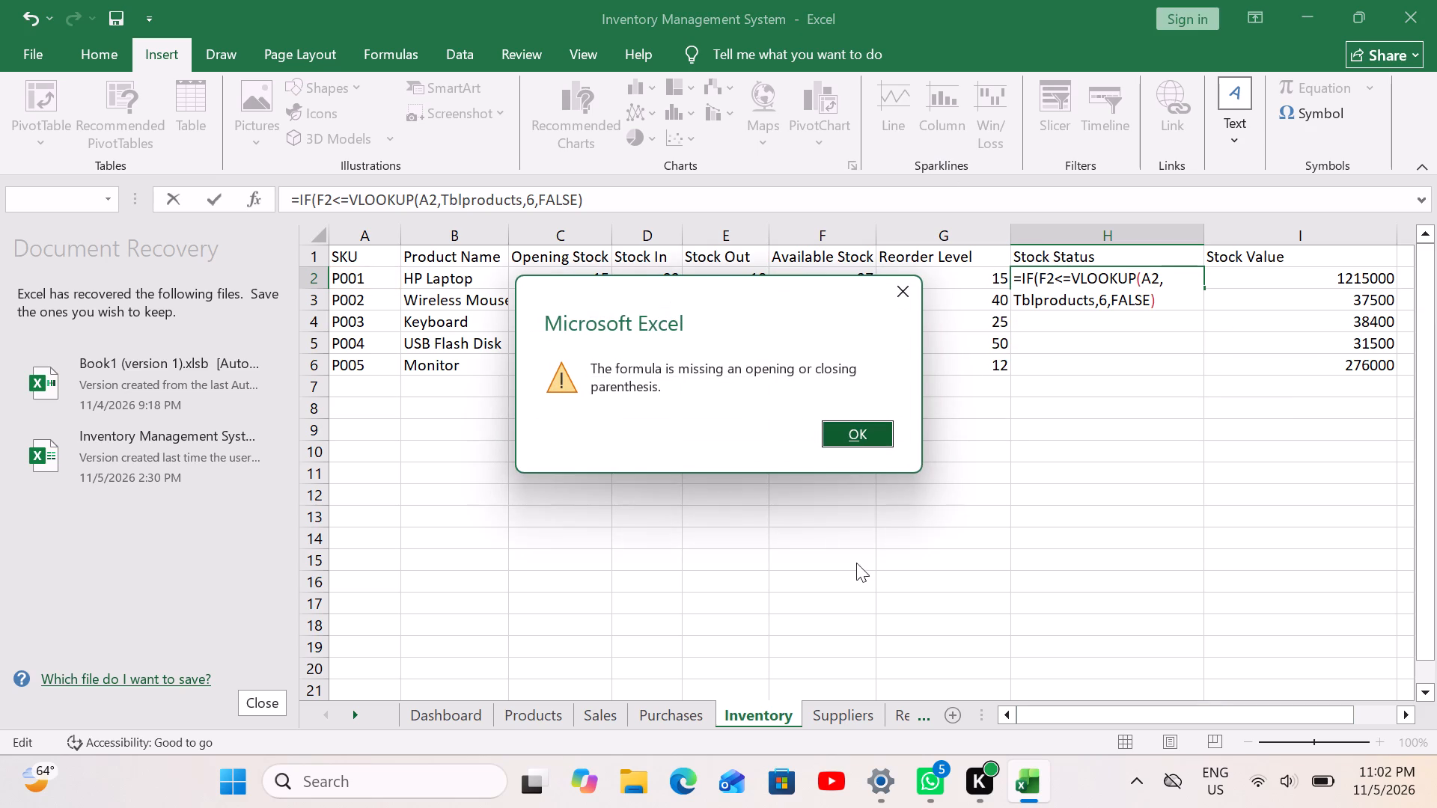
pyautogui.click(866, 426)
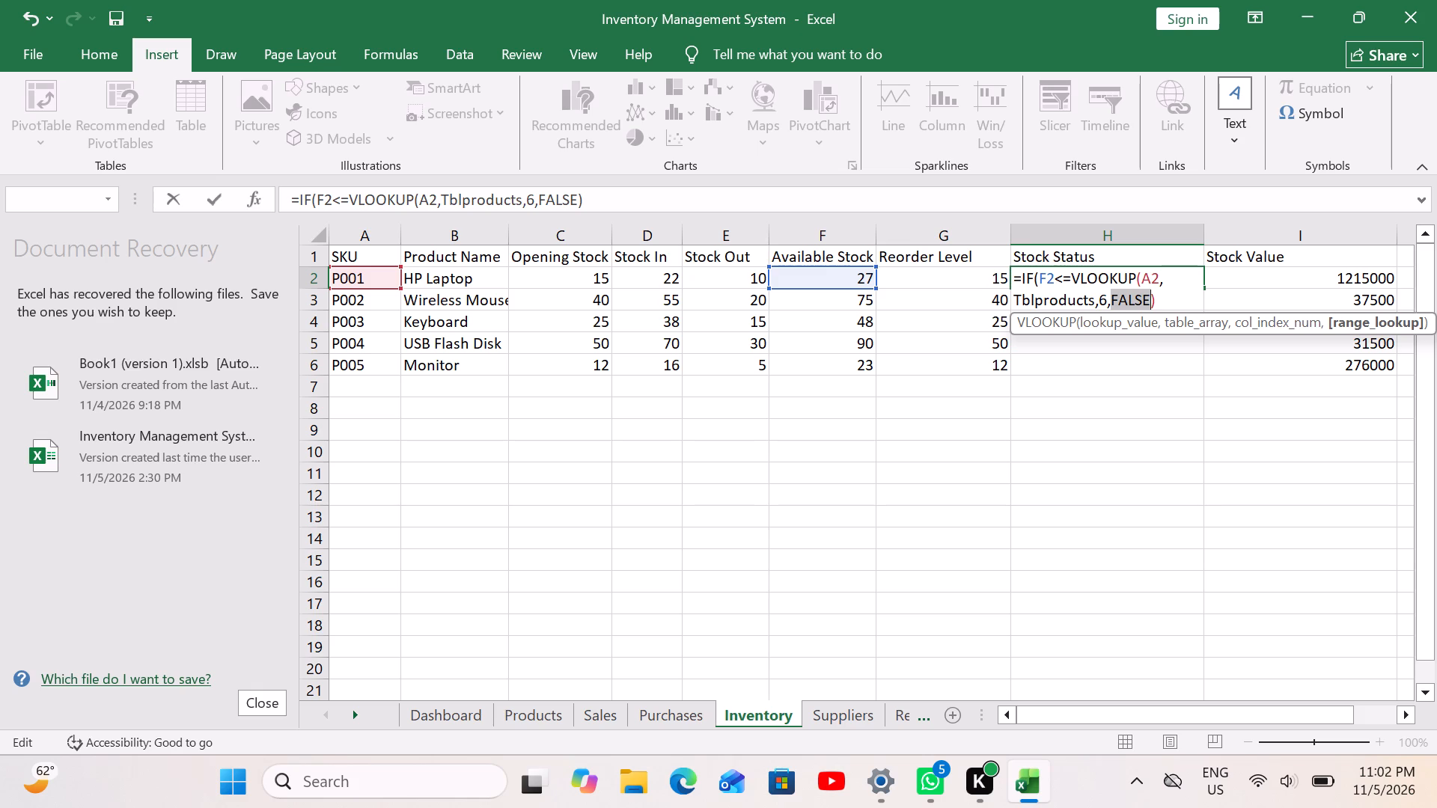
# Add a second closing parenthesis to close the IF function in H2, and try to enter the formula.
pyautogui.click(1159, 297)
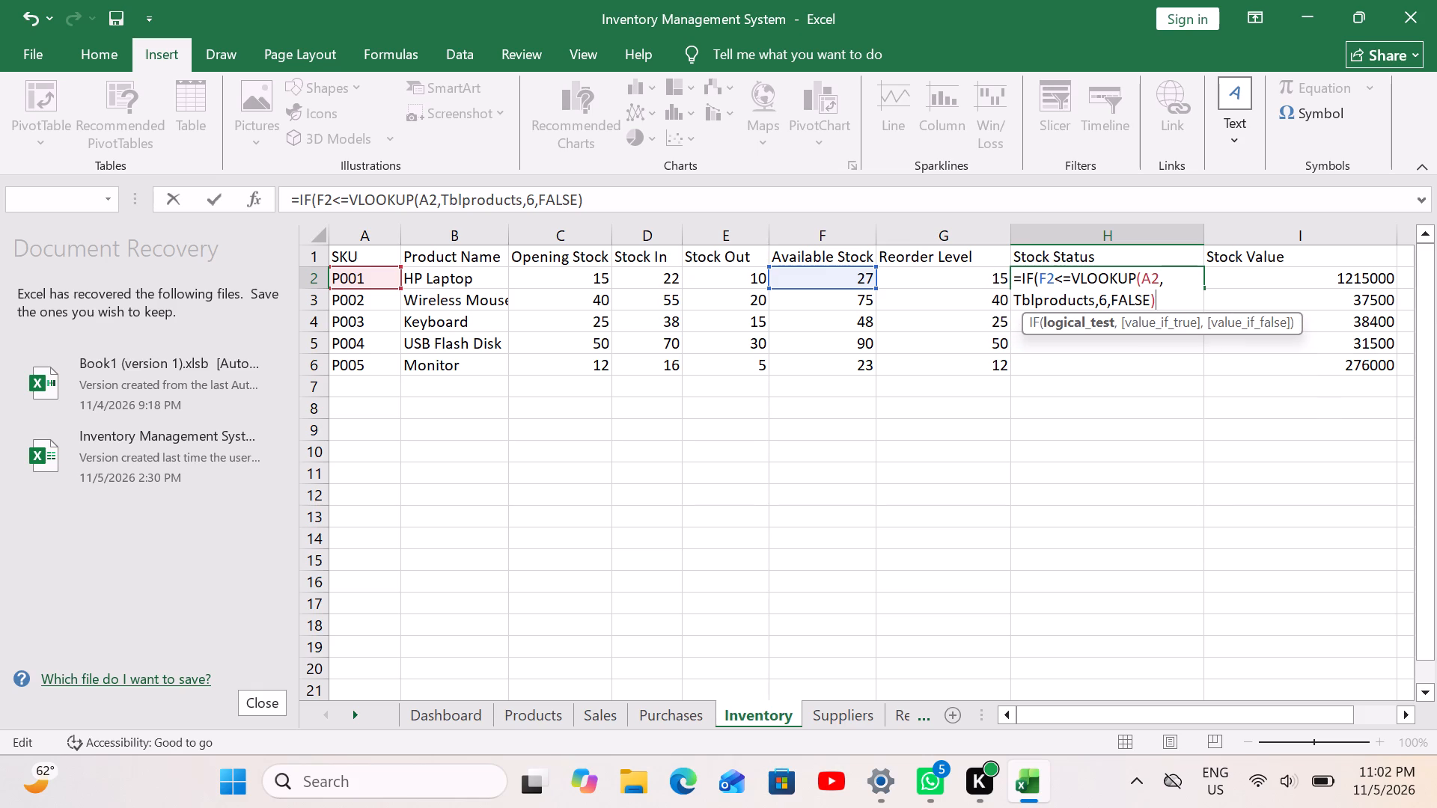
pyautogui.hotkey('shift', ')')
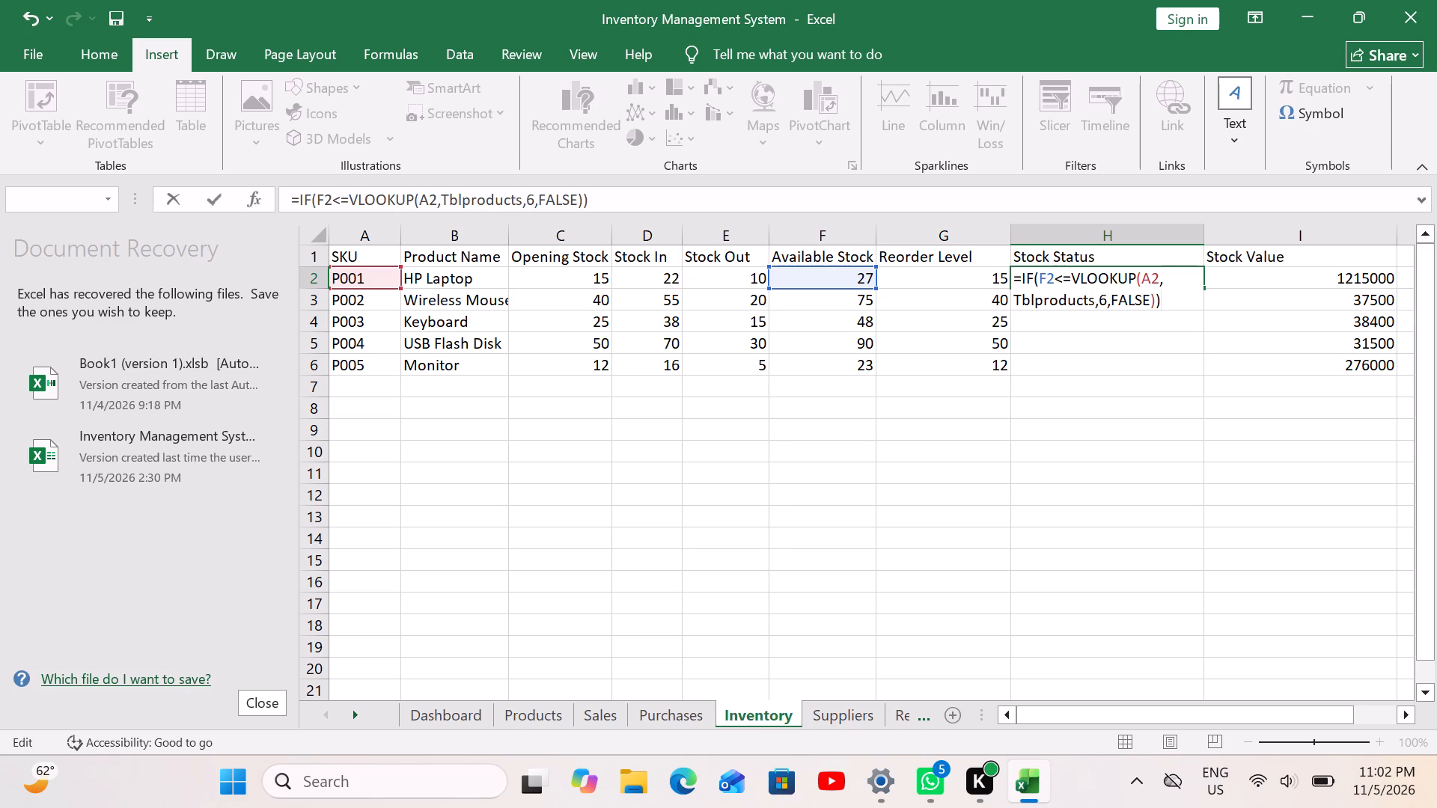
pyautogui.press('Return')
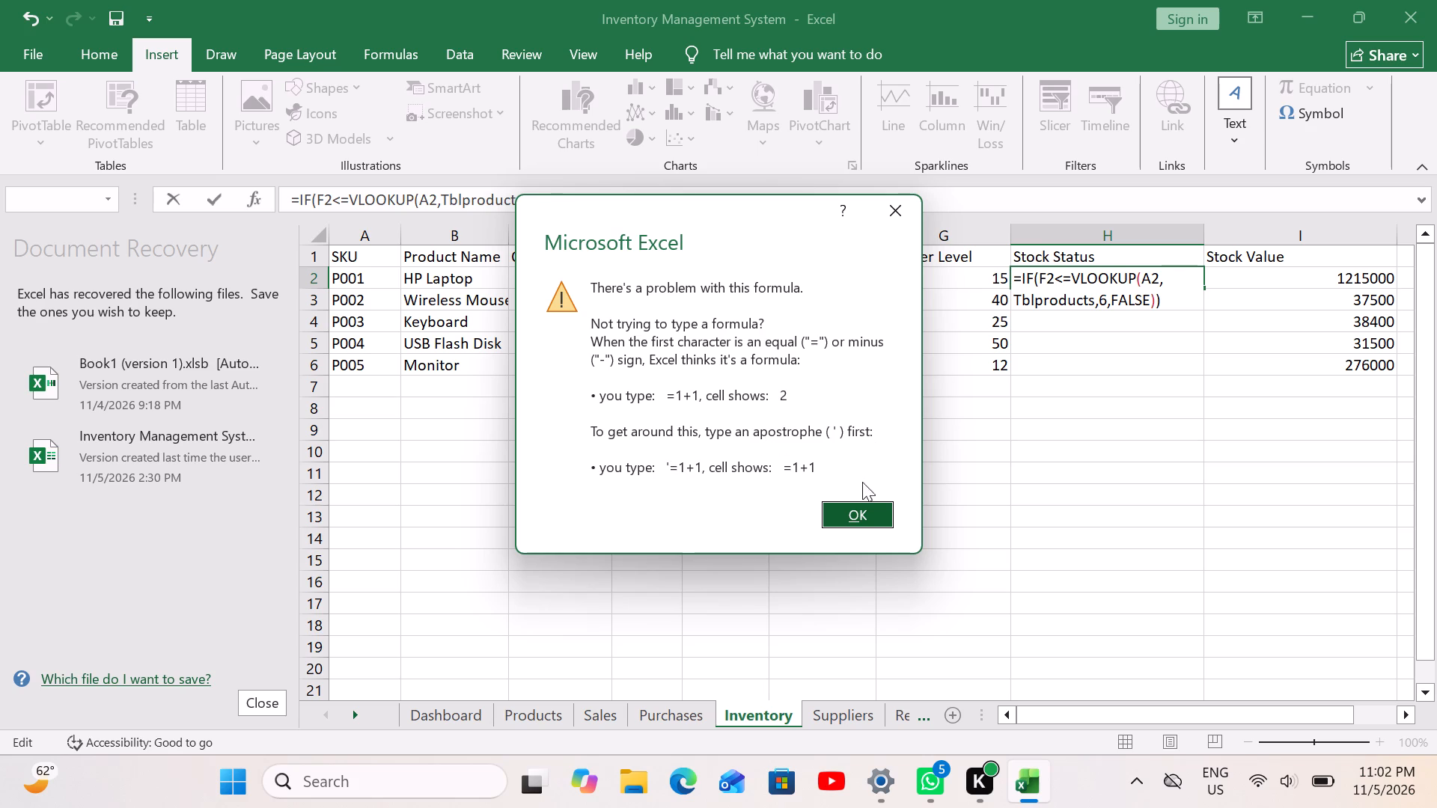
pyautogui.click(862, 501)
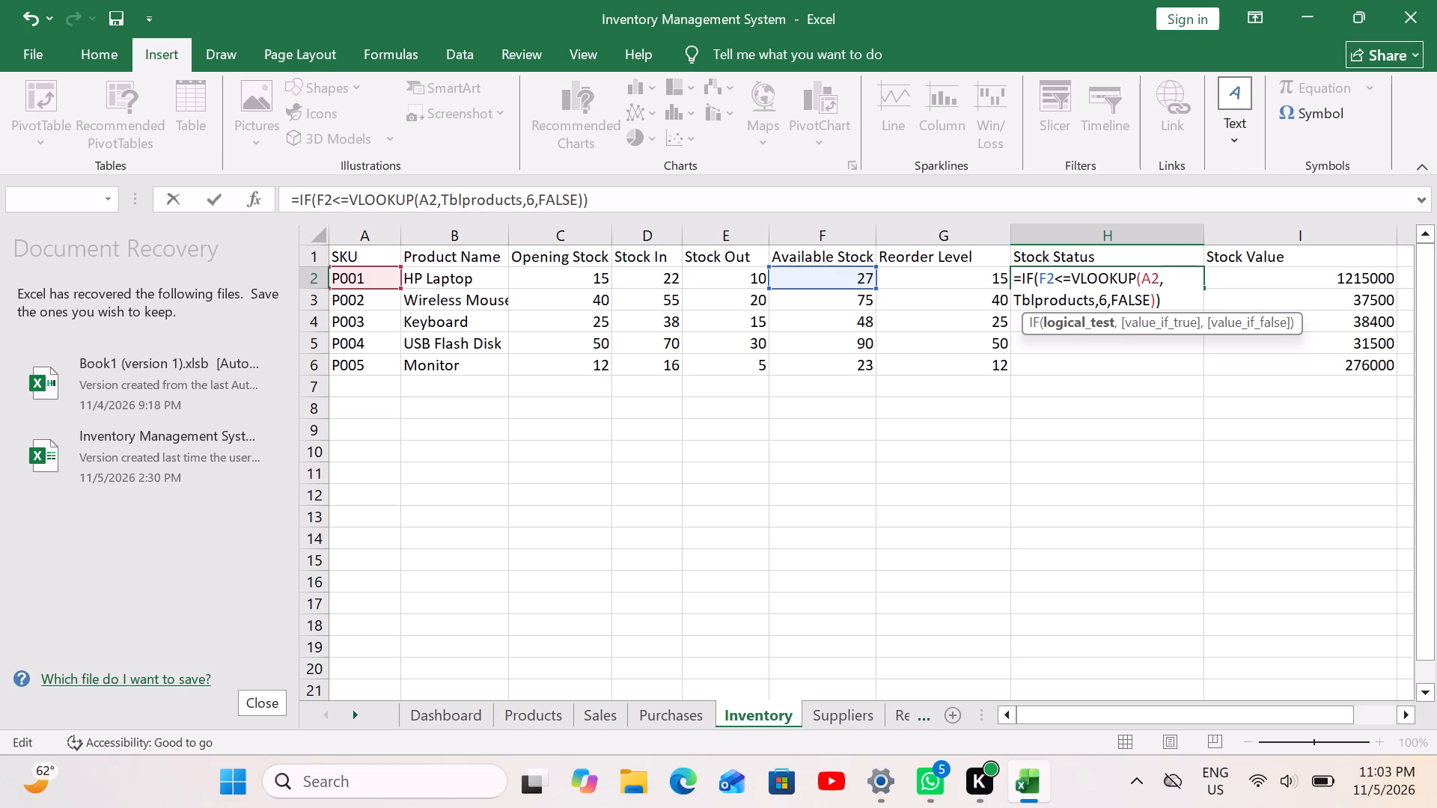
# Replace the VLOOKUP comparison in the H2 formula with the reorder level cell, making it =IF(F2<=G2).
pyautogui.press('BackSpace')
pyautogui.press('BackSpace')
pyautogui.press('BackSpace')
pyautogui.press('BackSpace')
pyautogui.press('BackSpace')
pyautogui.press('BackSpace')
pyautogui.press('BackSpace')
pyautogui.press('BackSpace')
pyautogui.press('BackSpace')
pyautogui.press('BackSpace')
pyautogui.press('BackSpace')
pyautogui.press('BackSpace')
pyautogui.press('BackSpace')
pyautogui.press('BackSpace')
pyautogui.press('BackSpace')
pyautogui.press('BackSpace')
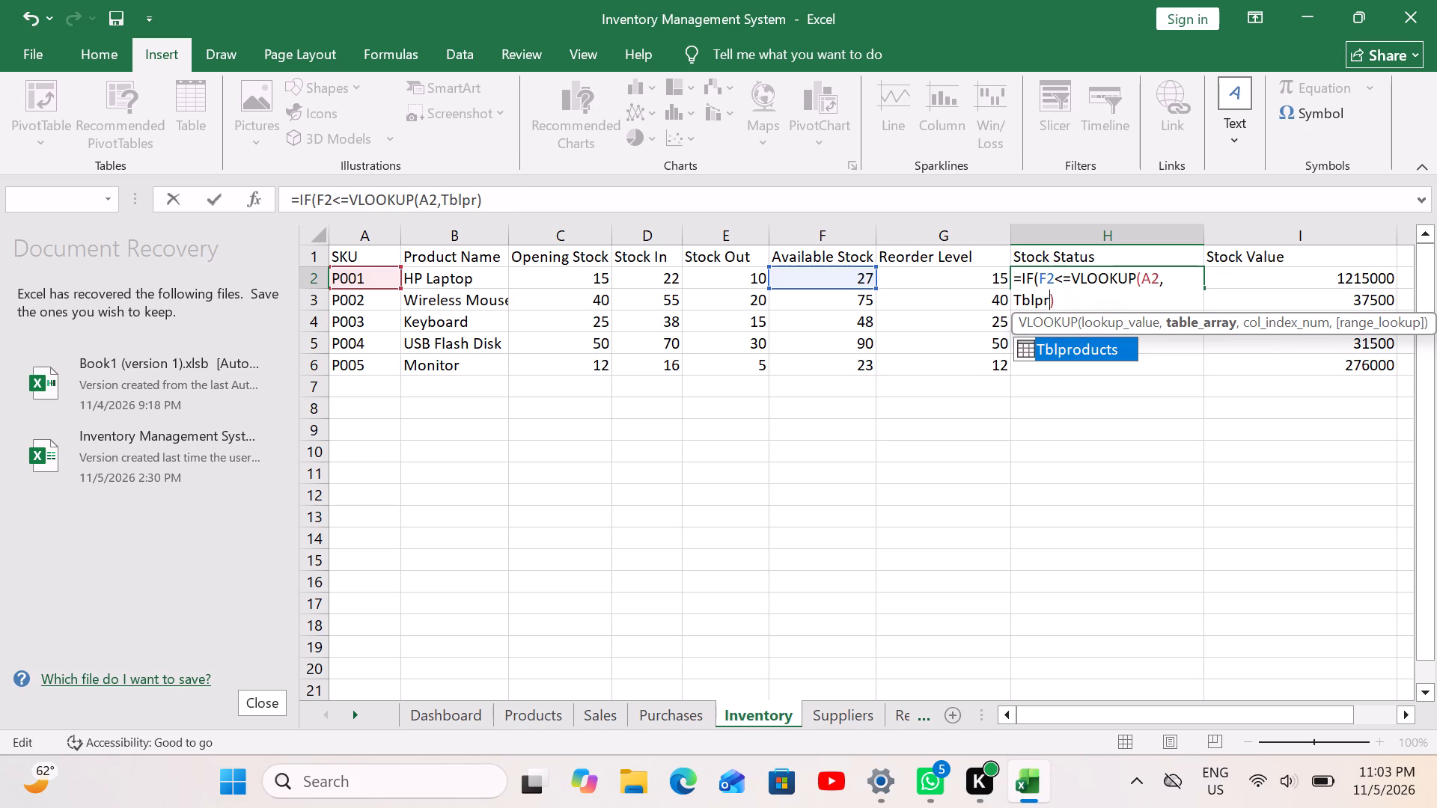
pyautogui.press('BackSpace')
pyautogui.press('BackSpace')
pyautogui.press('BackSpace')
pyautogui.press('BackSpace')
pyautogui.press('BackSpace')
pyautogui.press('BackSpace')
pyautogui.press('BackSpace')
pyautogui.press('BackSpace')
pyautogui.press('BackSpace')
pyautogui.press('BackSpace')
pyautogui.press('BackSpace')
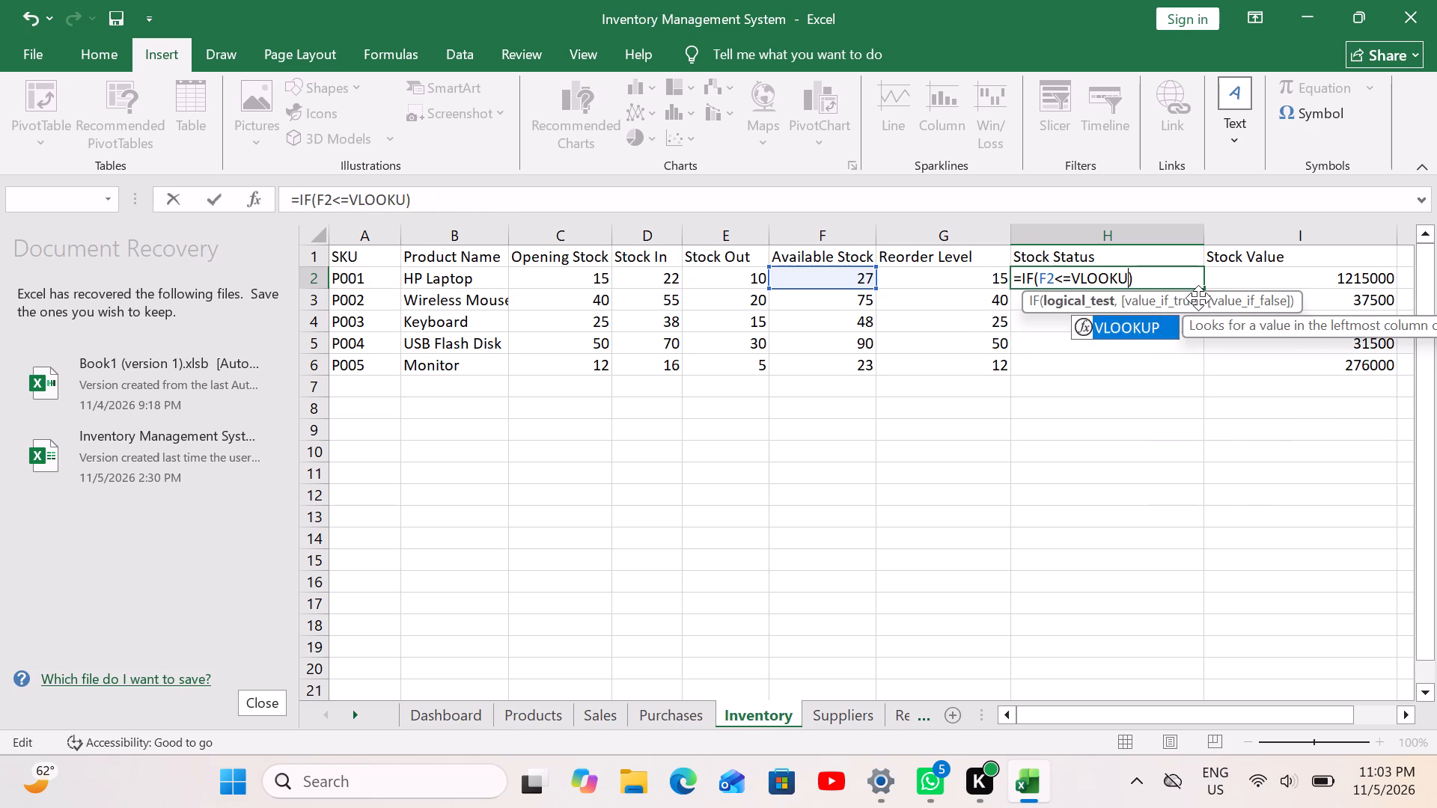
pyautogui.press('BackSpace')
pyautogui.press('BackSpace')
pyautogui.press('BackSpace')
pyautogui.press('BackSpace')
pyautogui.press('BackSpace')
pyautogui.press('BackSpace')
pyautogui.press('BackSpace')
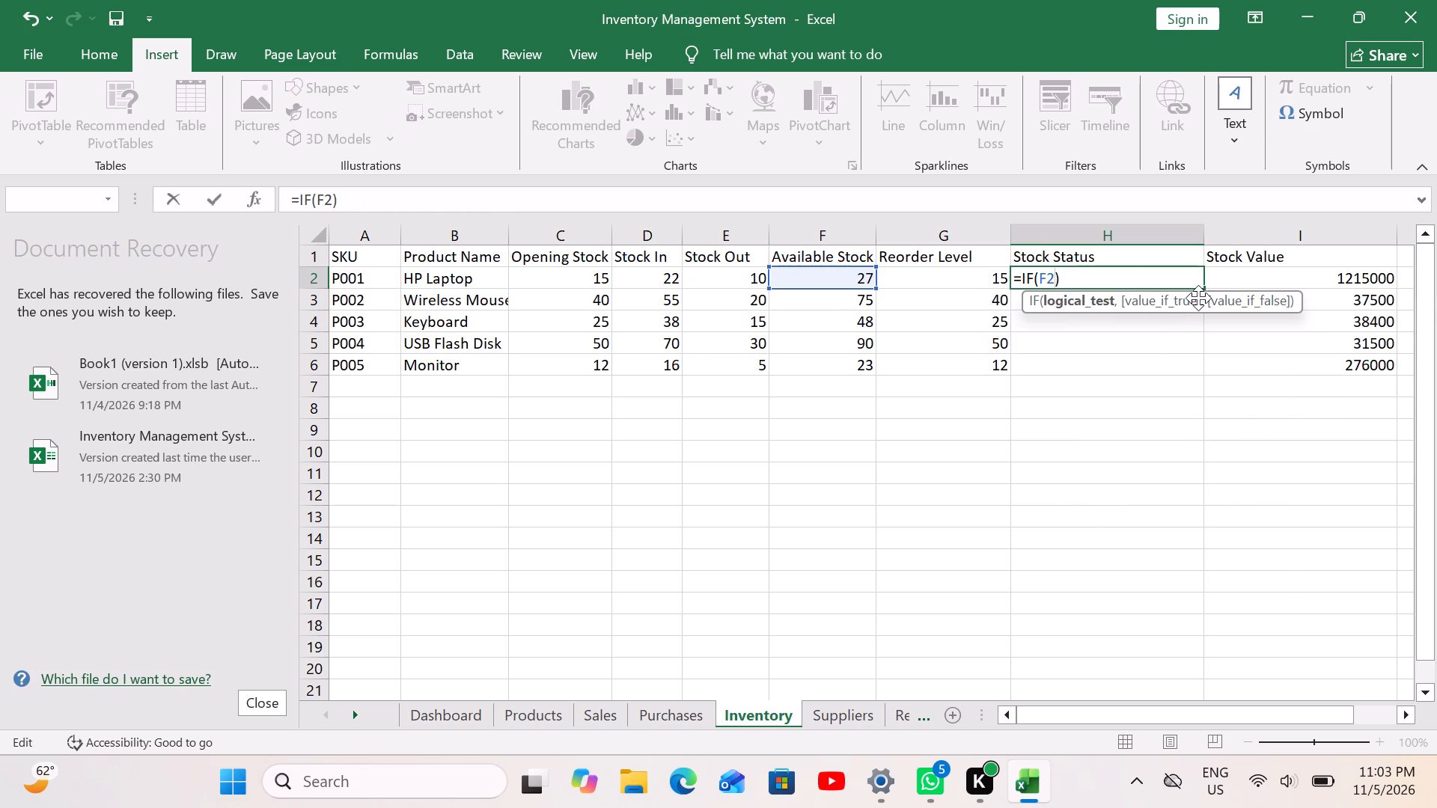
pyautogui.press(',')
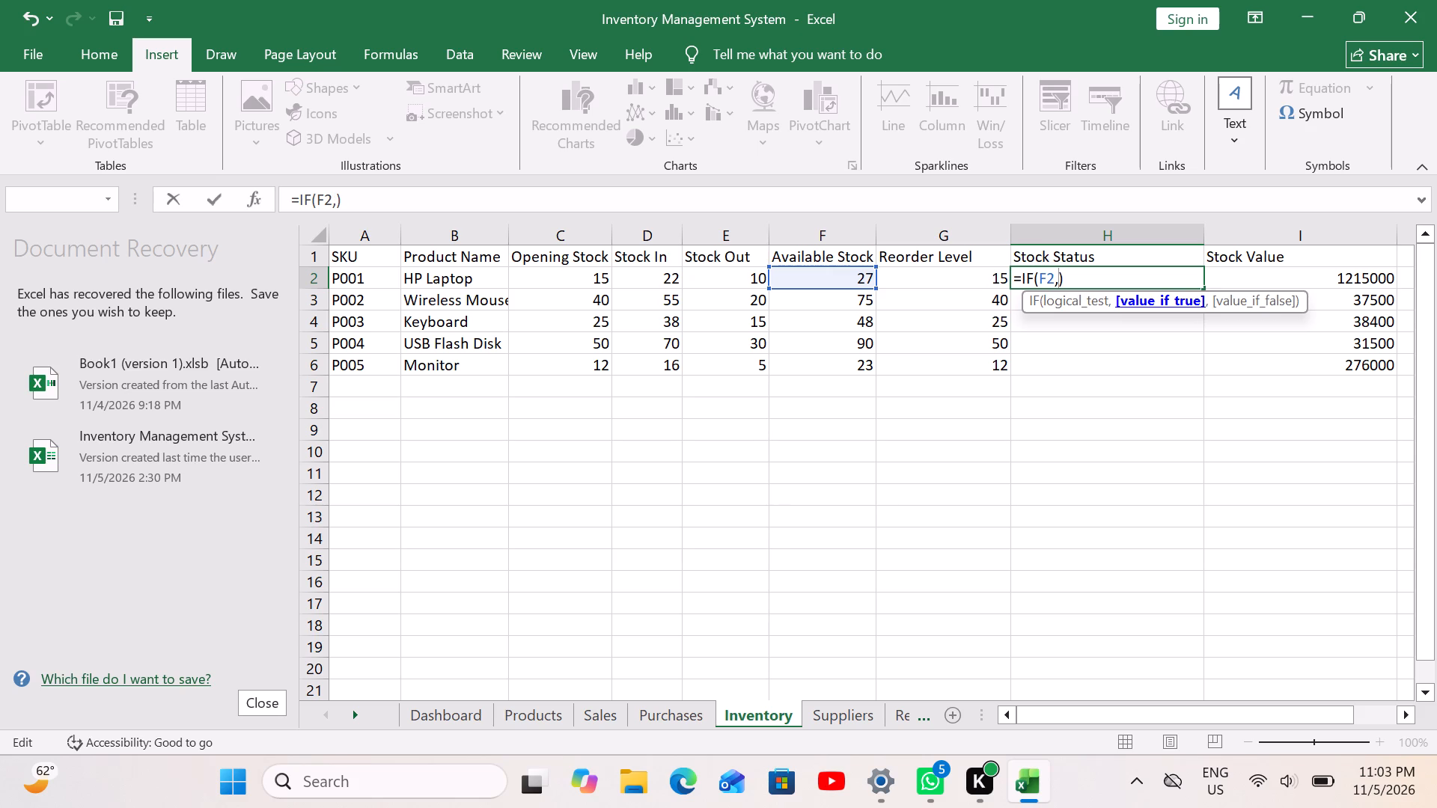
pyautogui.press('BackSpace')
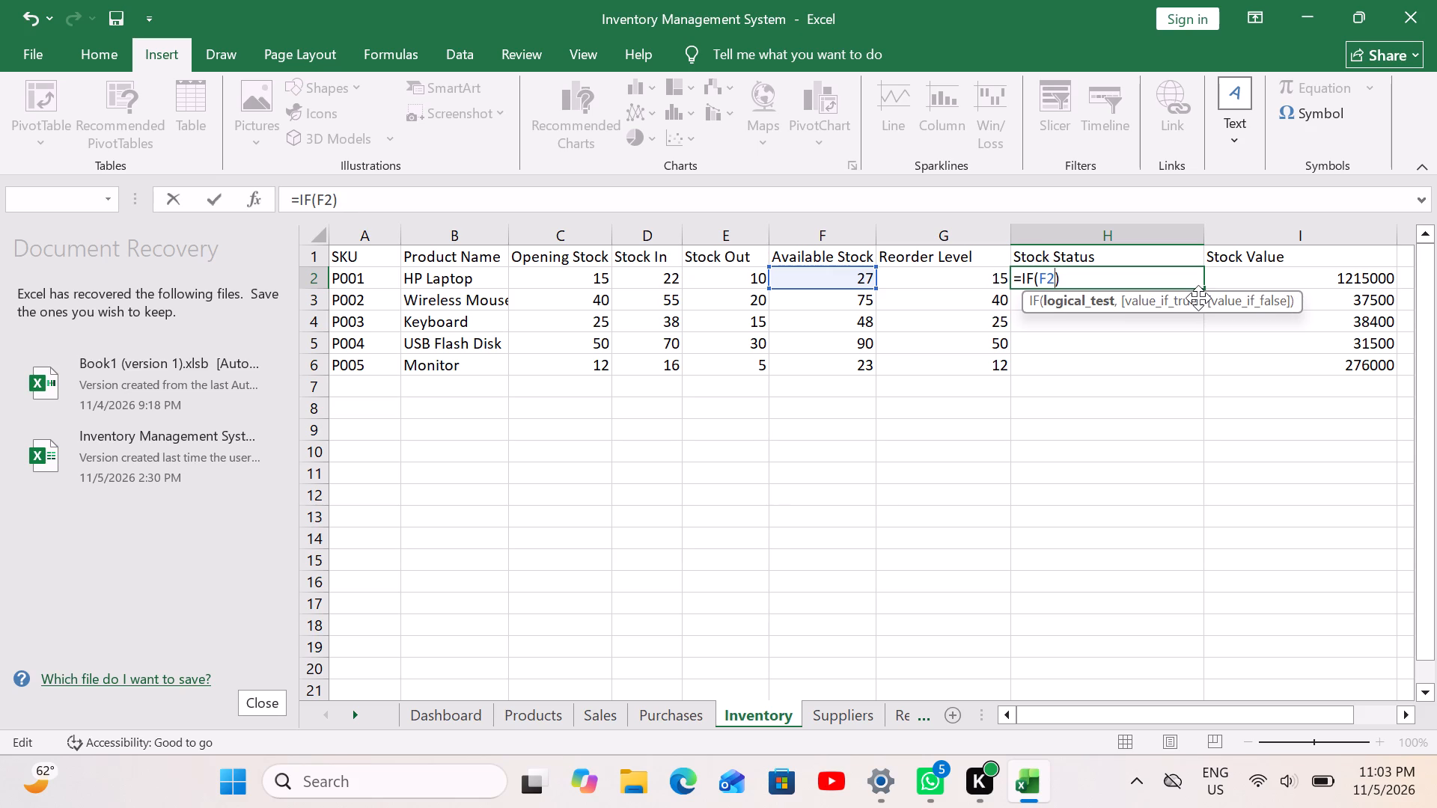
pyautogui.press('shift+less')
pyautogui.press('=')
pyautogui.press('g')
pyautogui.press('2')
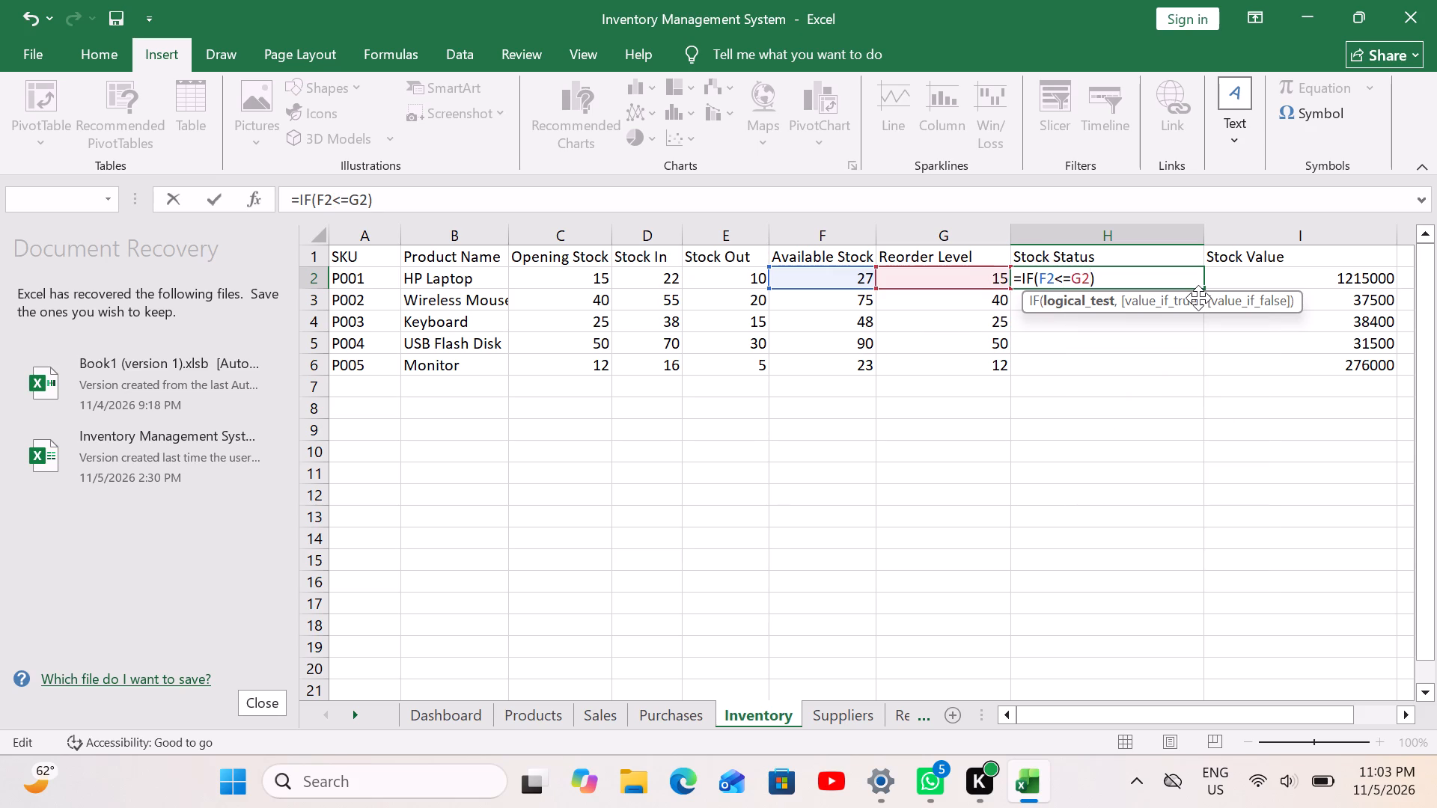
# Complete the H2 formula with the true result "REORDER" and false result "OK", and enter =IF(F2<=G2,"REORDER","OK").
pyautogui.press(',')
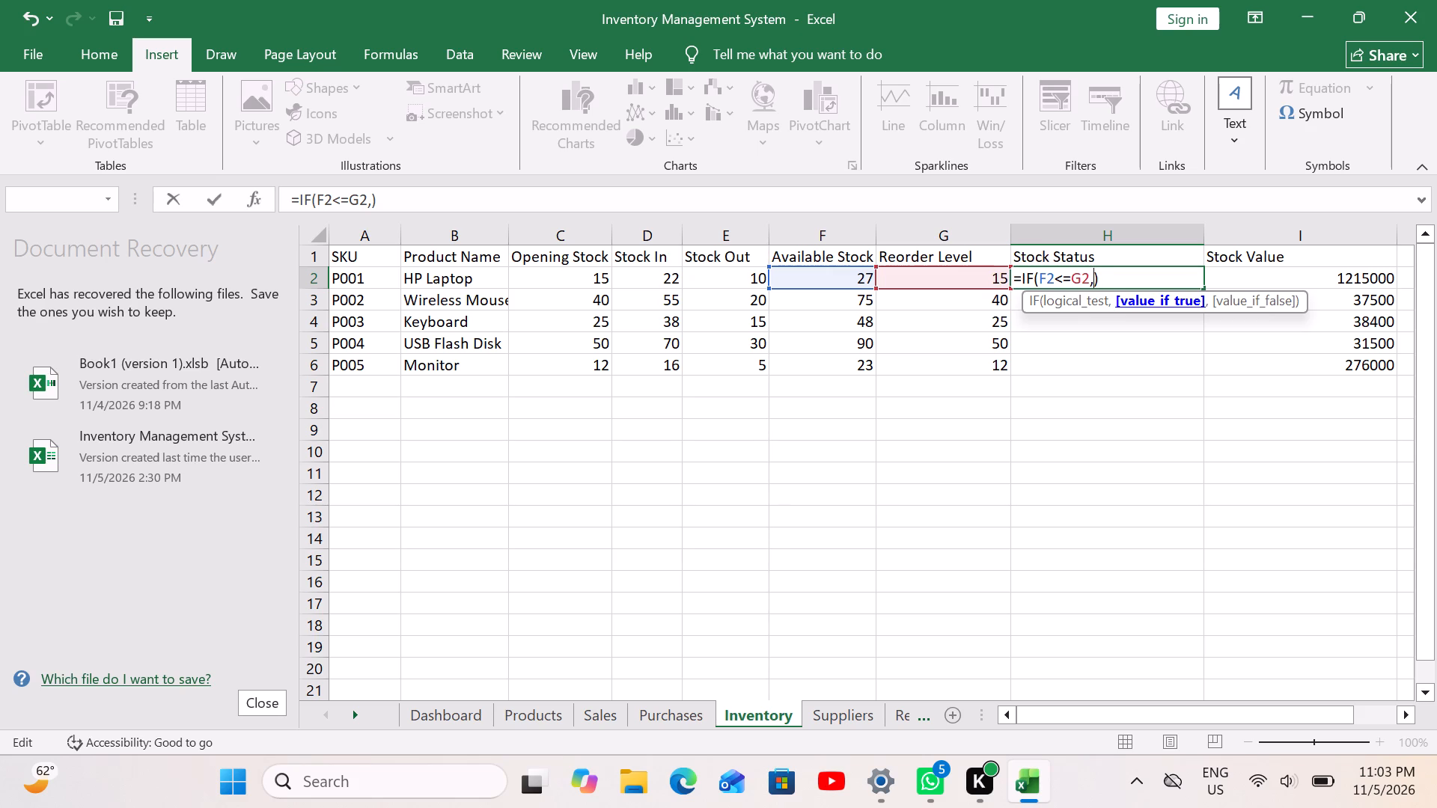
pyautogui.hotkey('shift', '"')
pyautogui.write('REORDER')
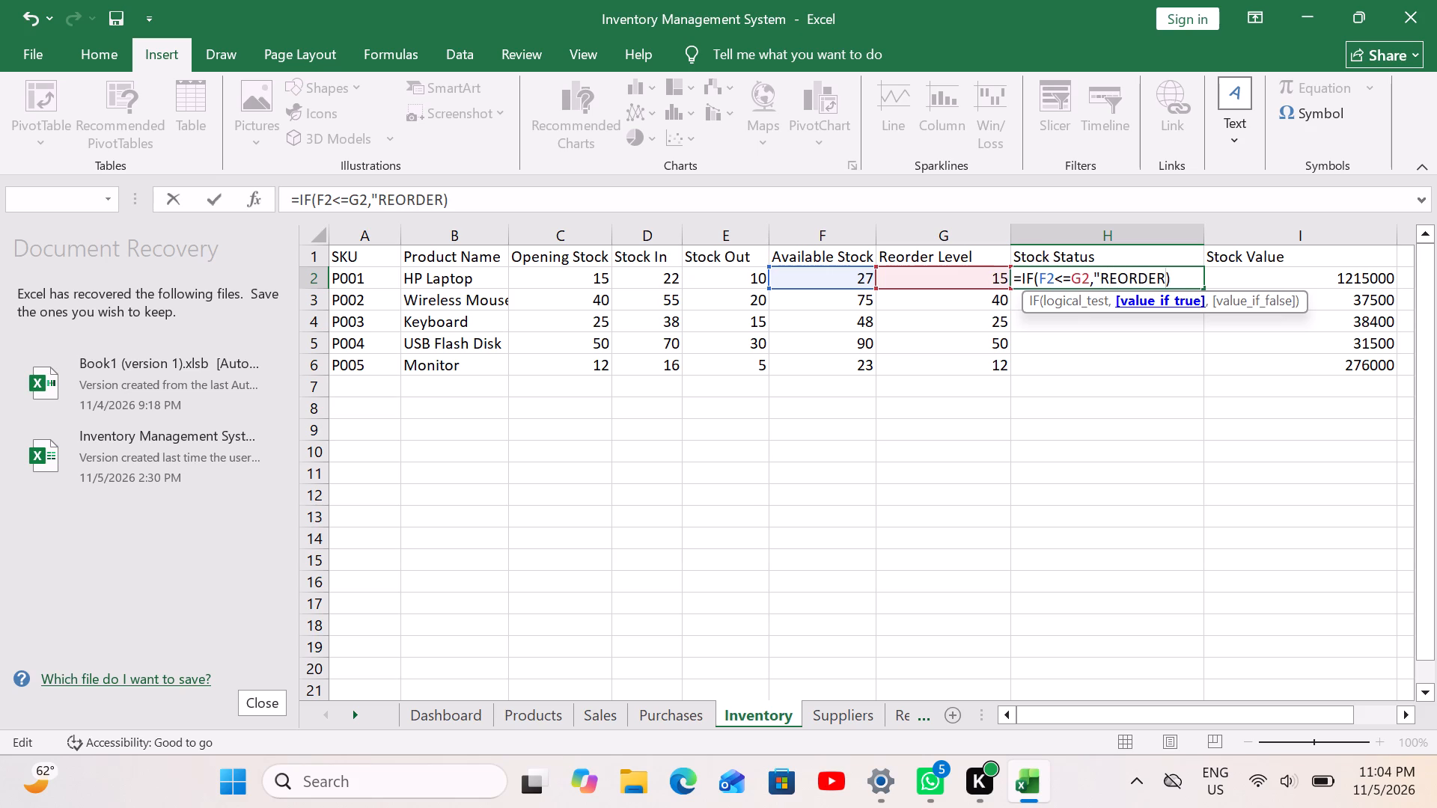
pyautogui.hotkey('shift', '"')
pyautogui.press(',')
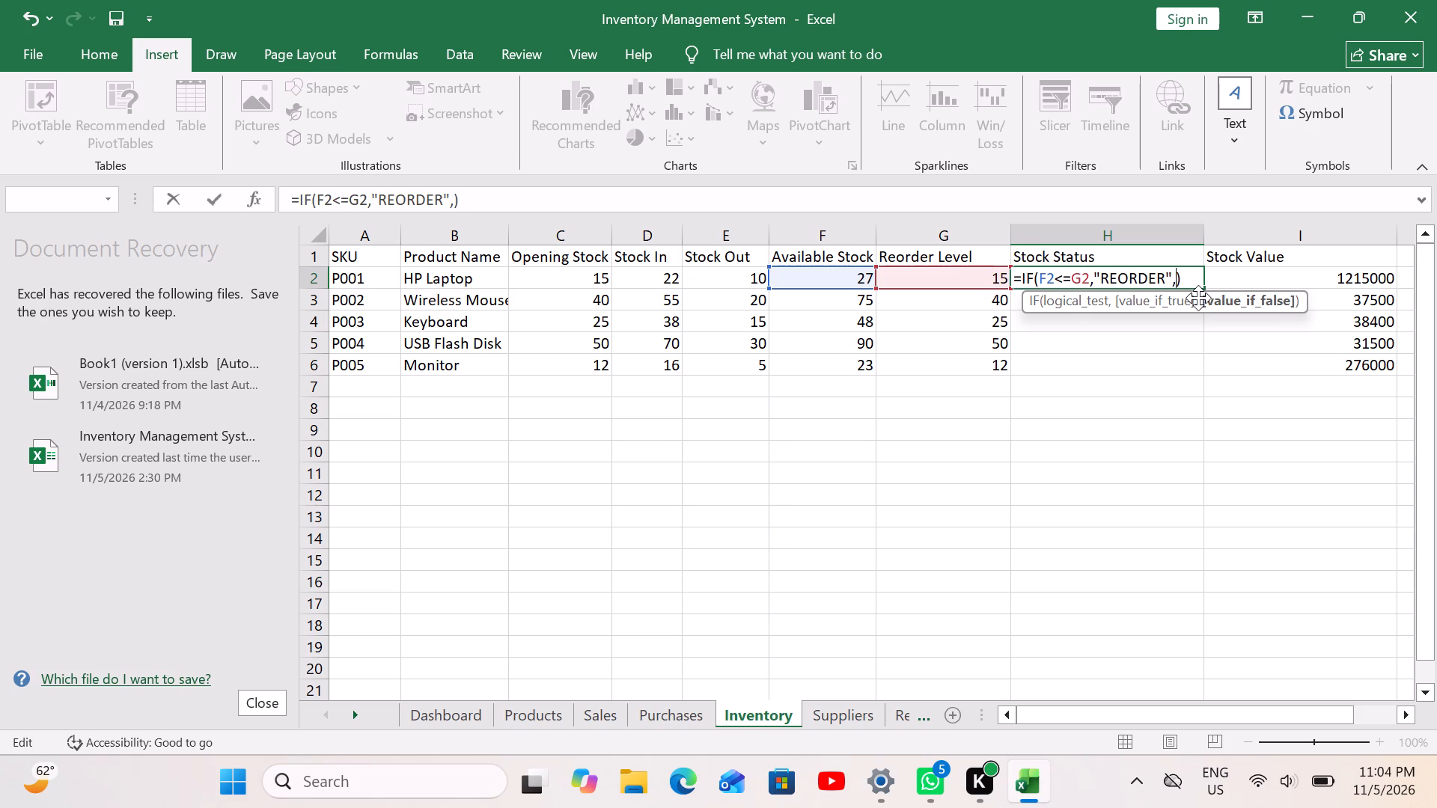
pyautogui.write('"OK')
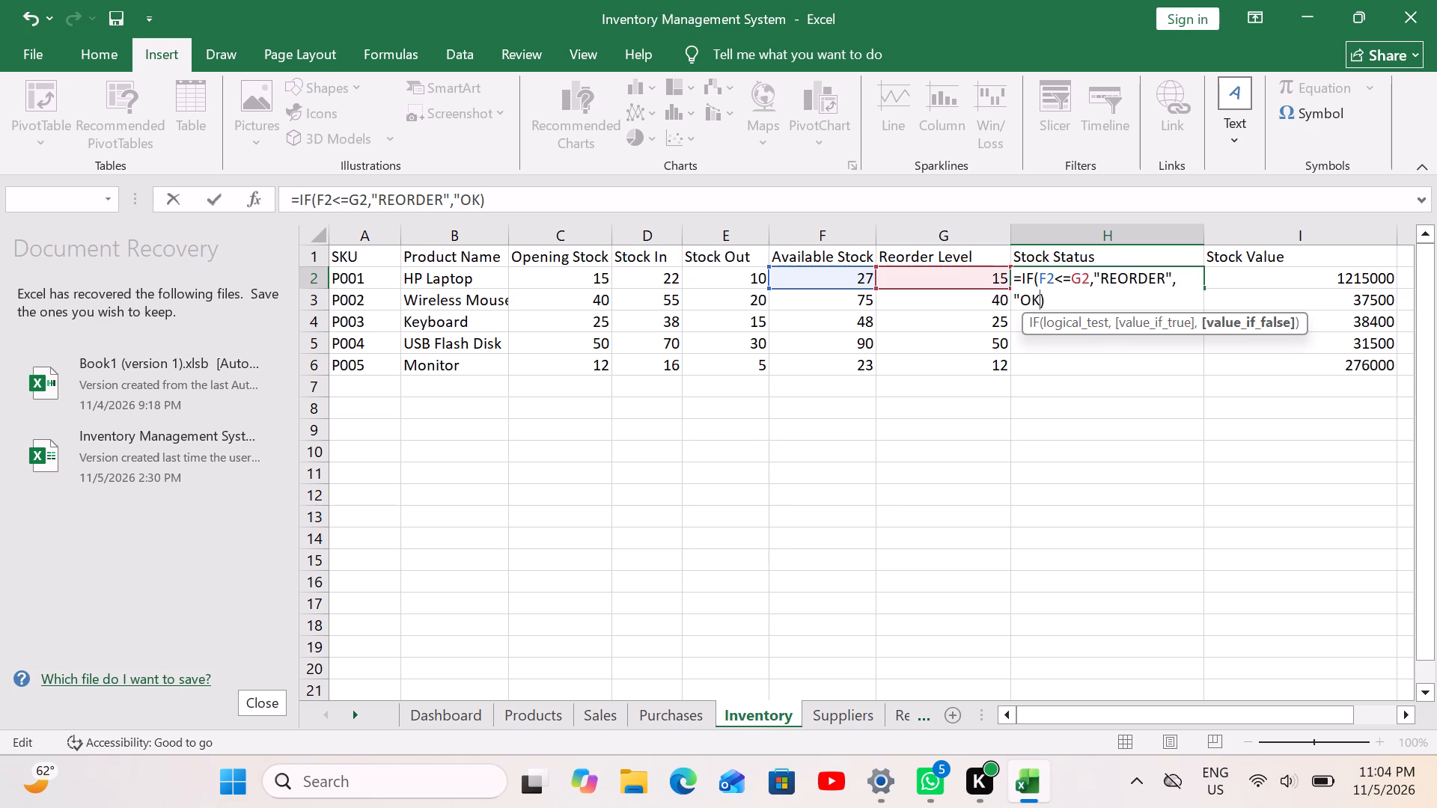
pyautogui.hotkey('shift', '"')
pyautogui.click(1060, 299)
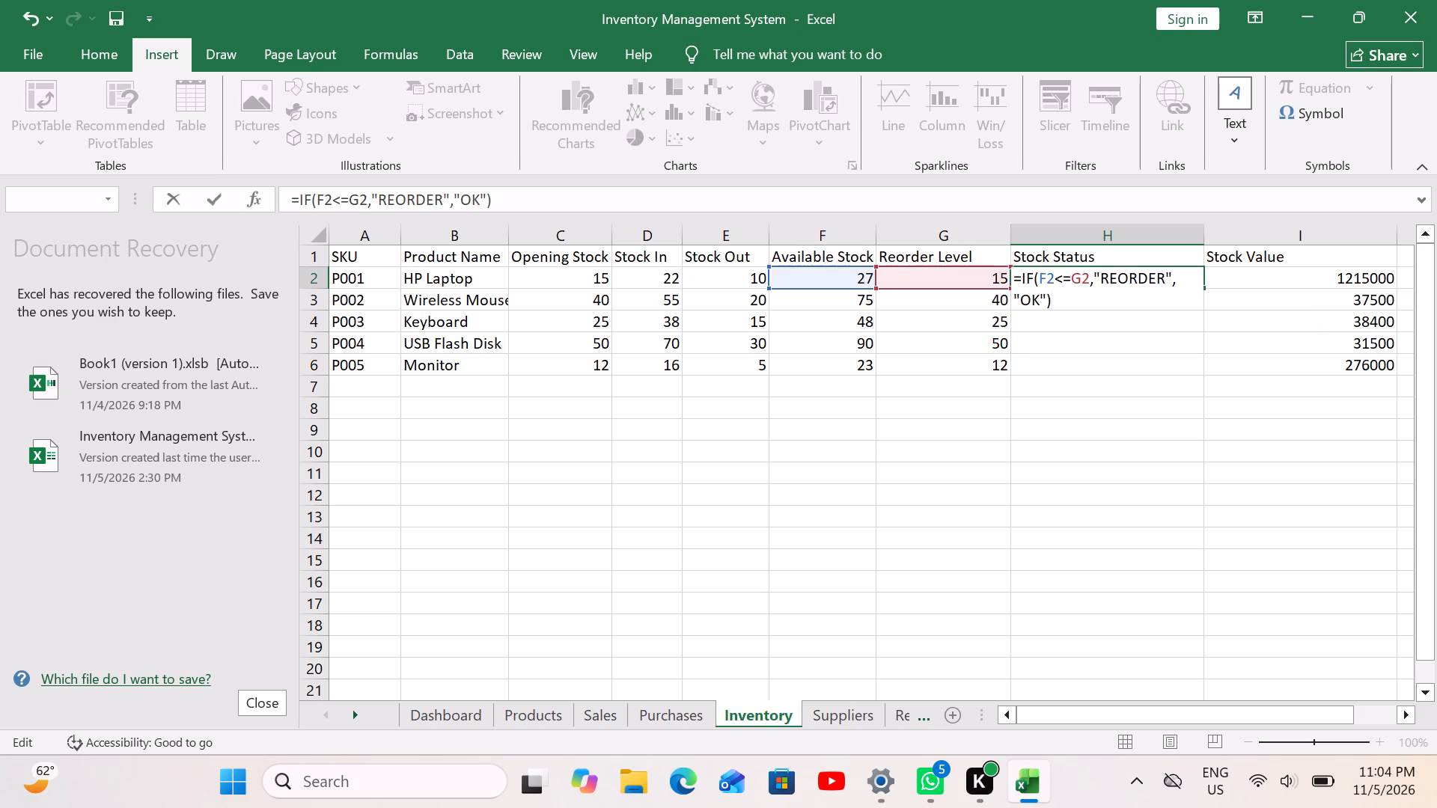
pyautogui.press('Return')
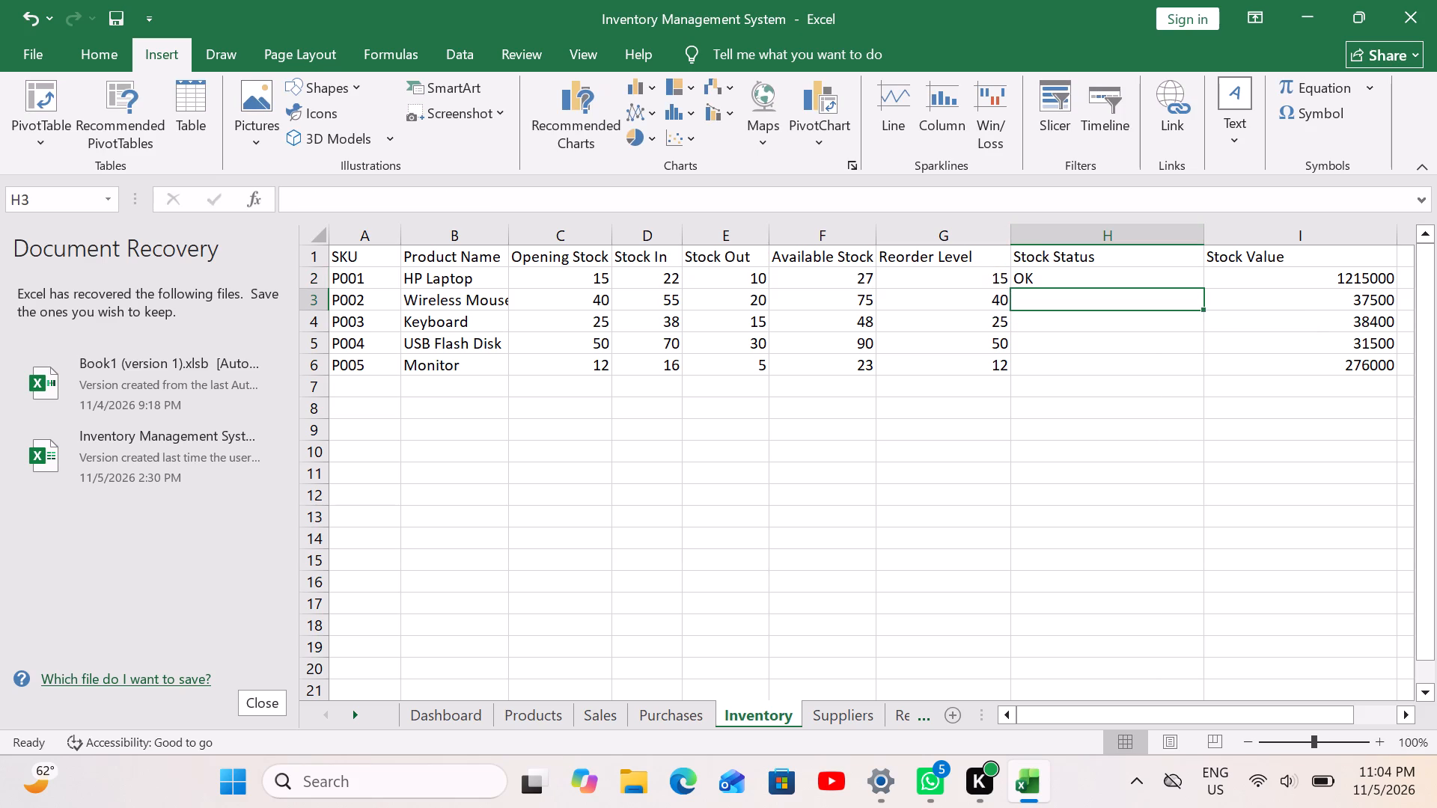
# Fill the Stock Status formula from H2 down through H6 for the remaining products.
pyautogui.moveTo(1153, 278); pyautogui.dragTo(1156, 271)
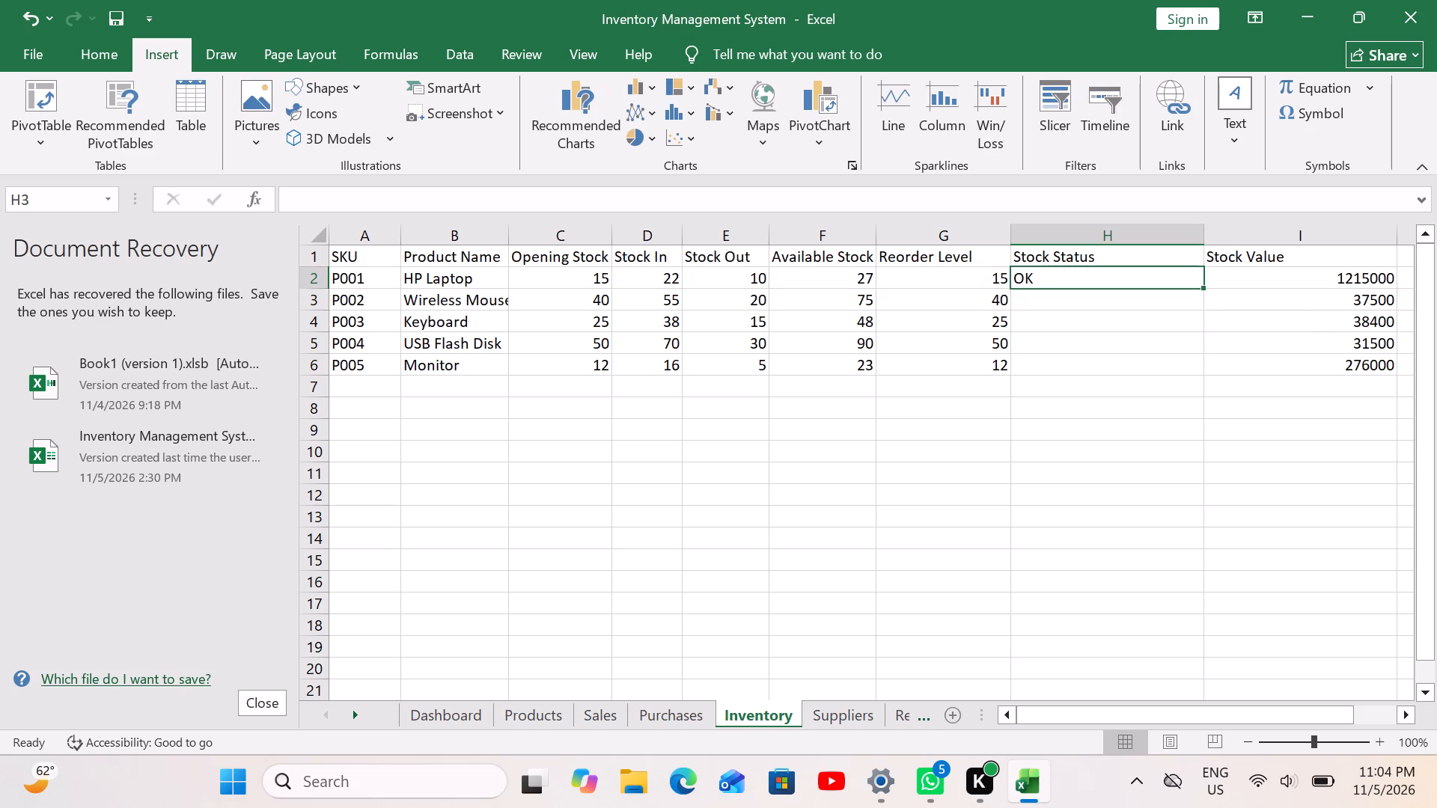
pyautogui.moveTo(1201, 284); pyautogui.dragTo(1208, 349)
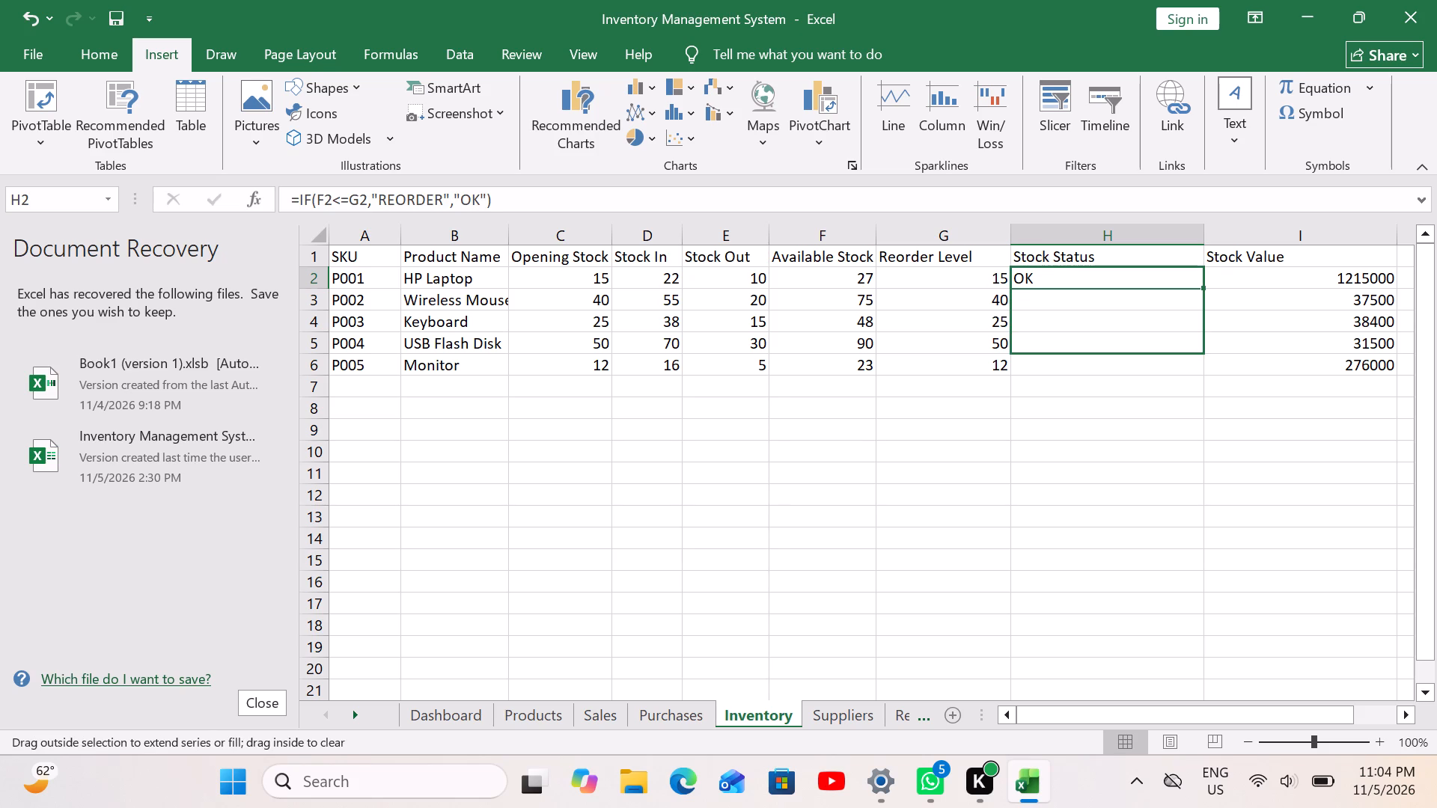
pyautogui.moveTo(1208, 349); pyautogui.dragTo(1210, 371)
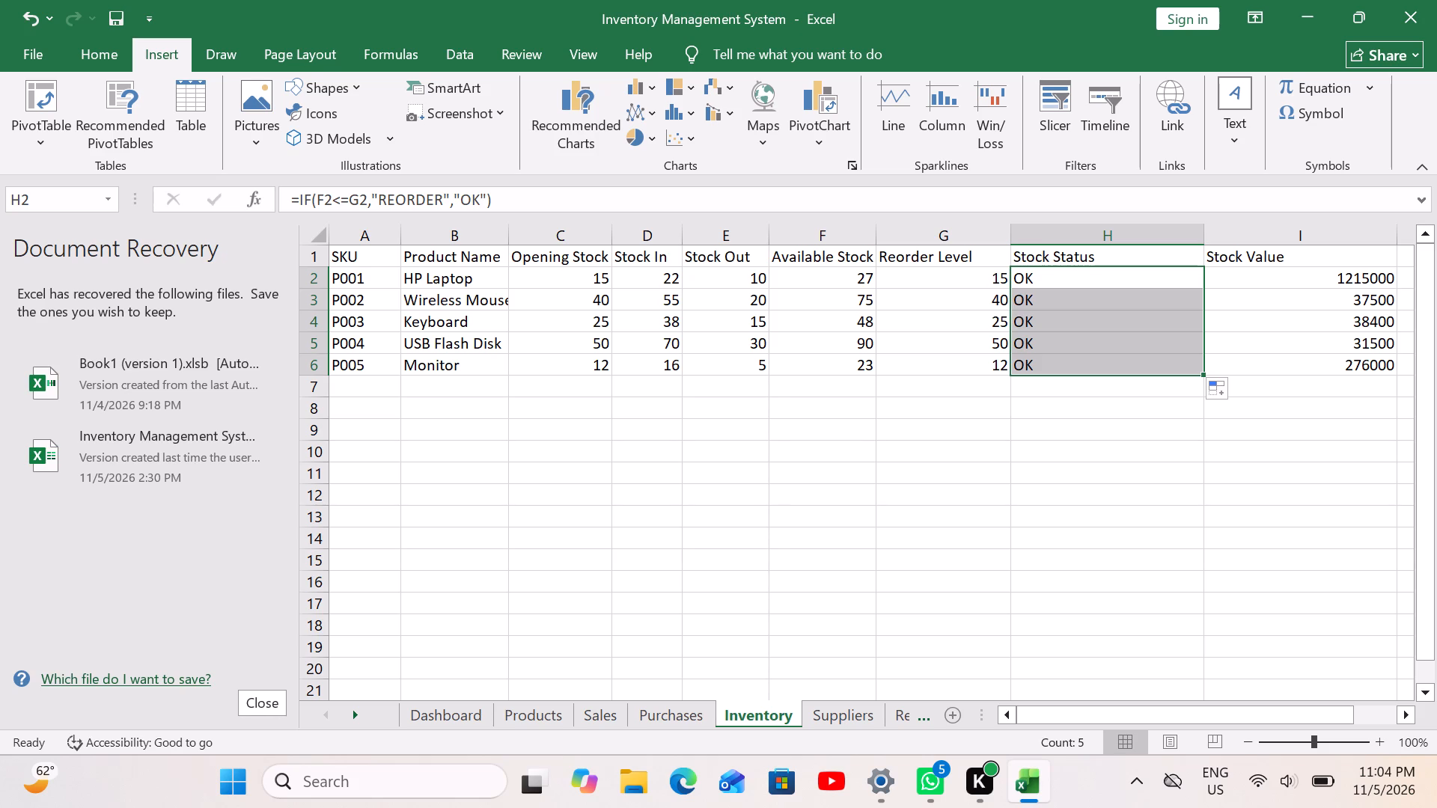
pyautogui.click(1061, 361)
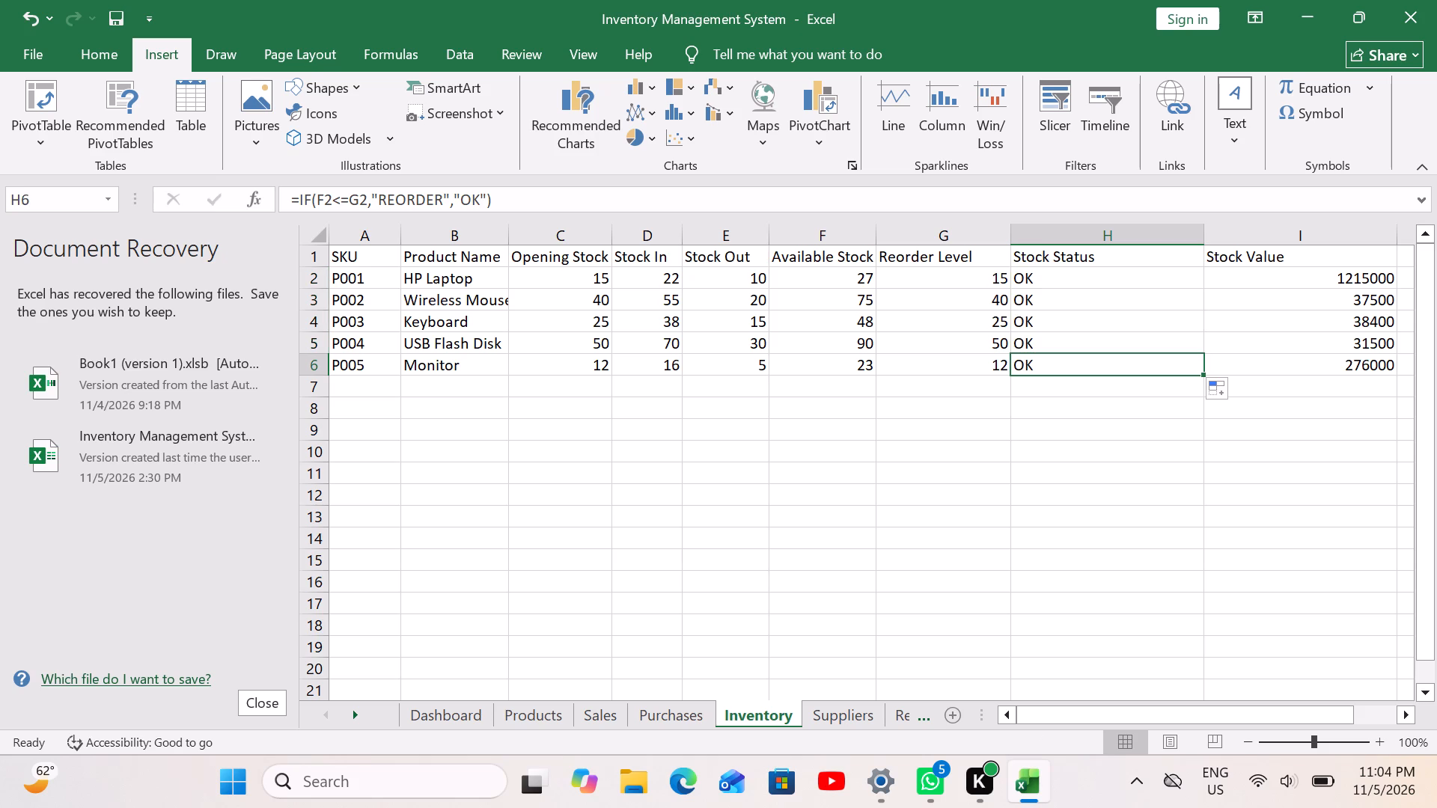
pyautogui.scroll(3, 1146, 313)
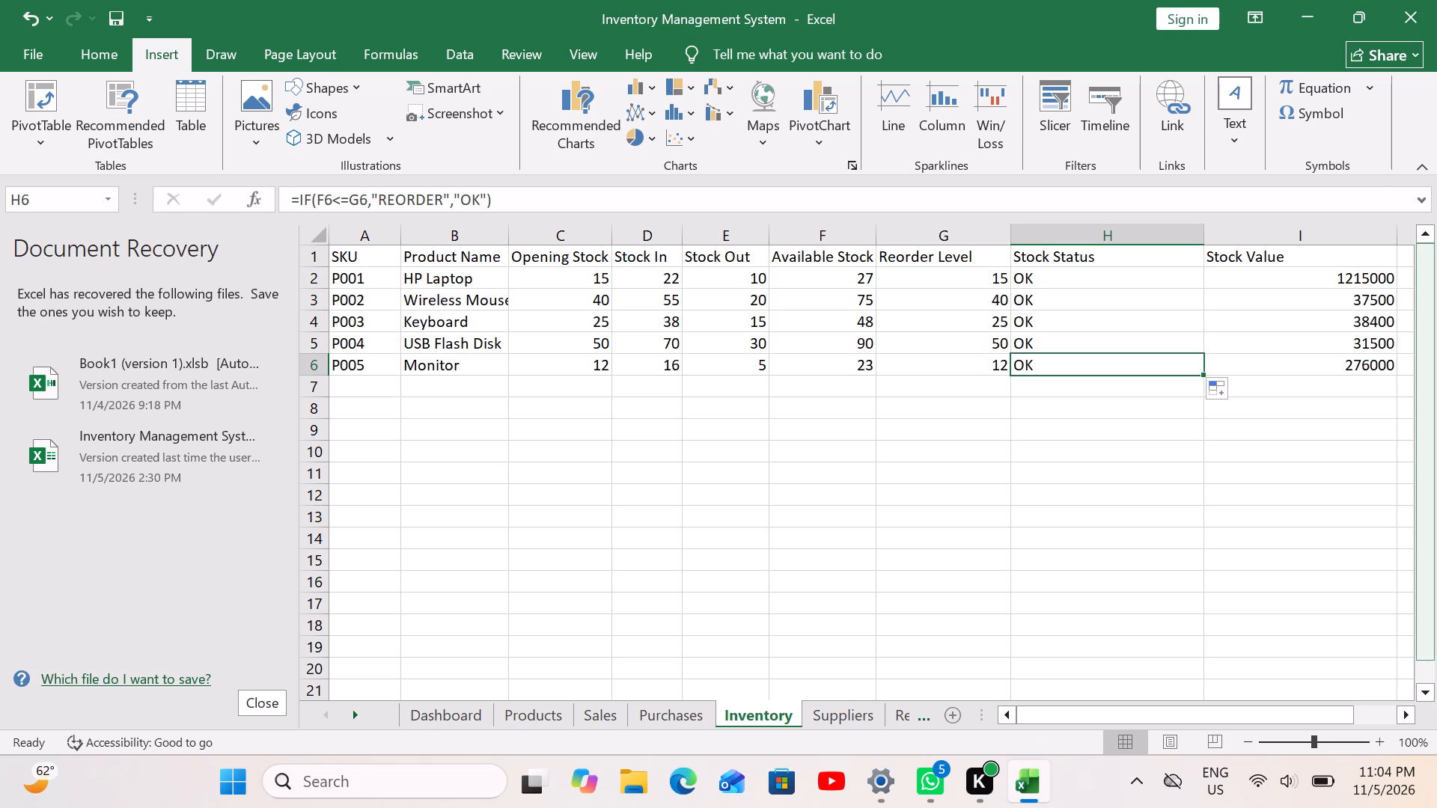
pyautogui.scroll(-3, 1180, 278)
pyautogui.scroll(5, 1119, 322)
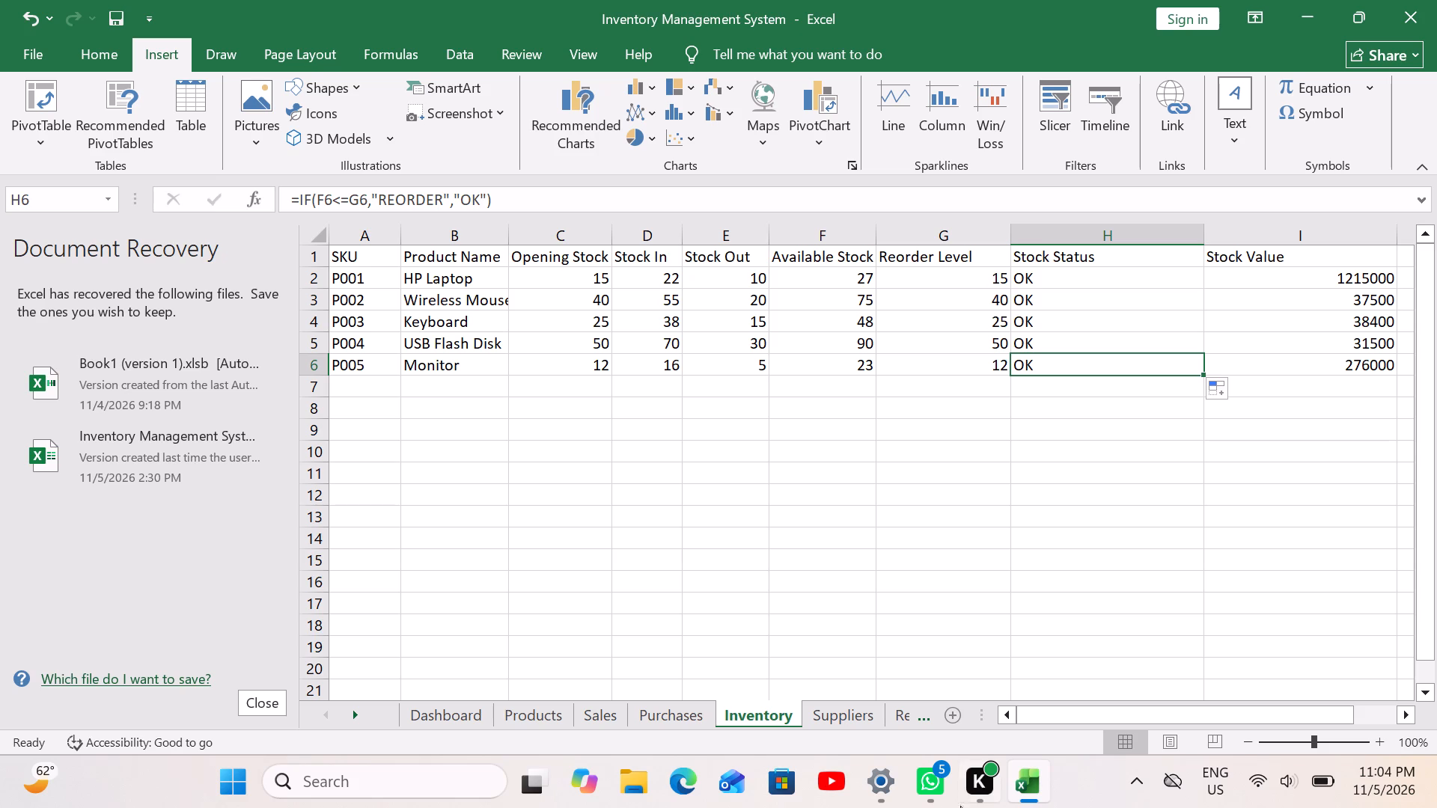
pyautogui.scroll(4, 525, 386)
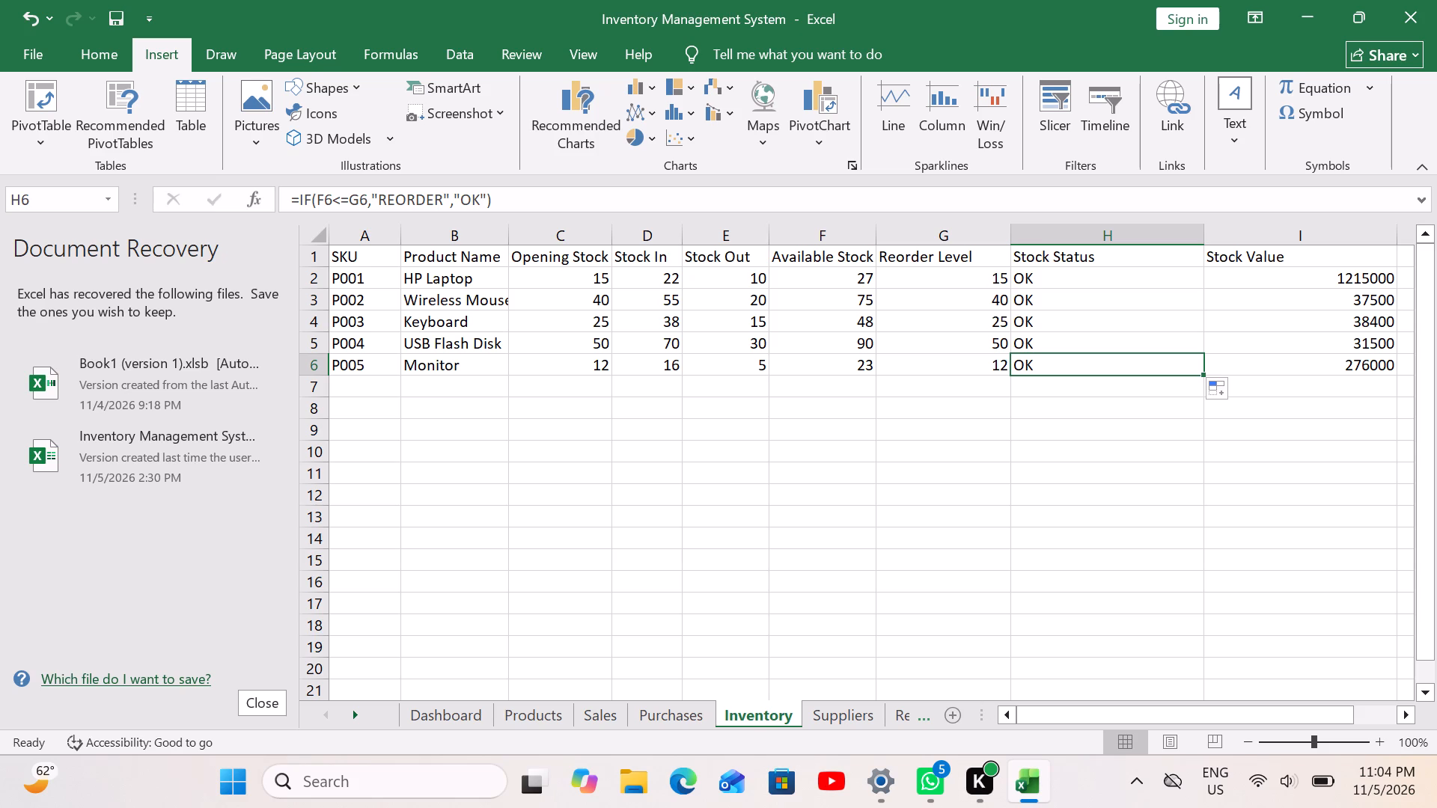
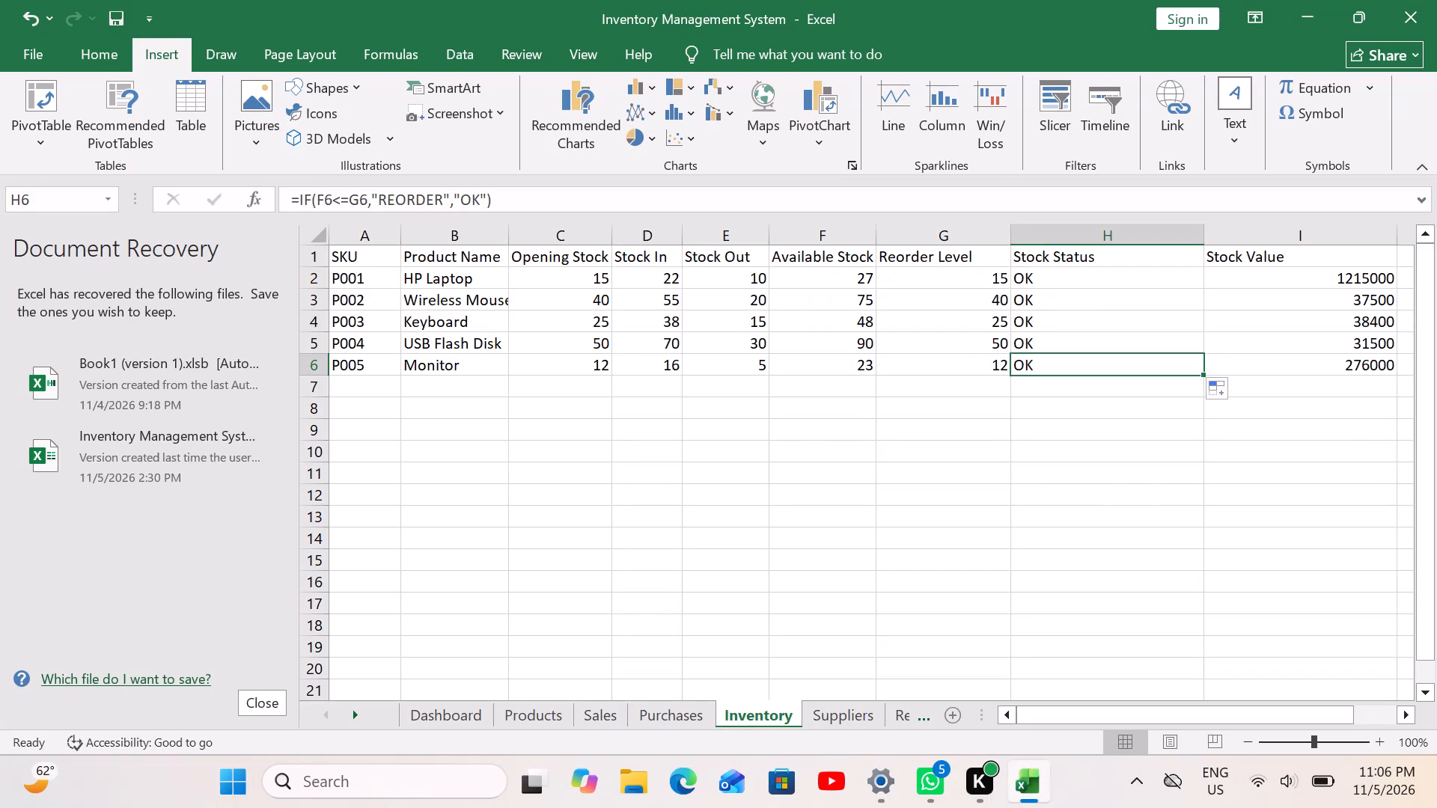
# Convert rows 1 to 6 of the Sales sheet into a table with headers.
pyautogui.click(537, 701)
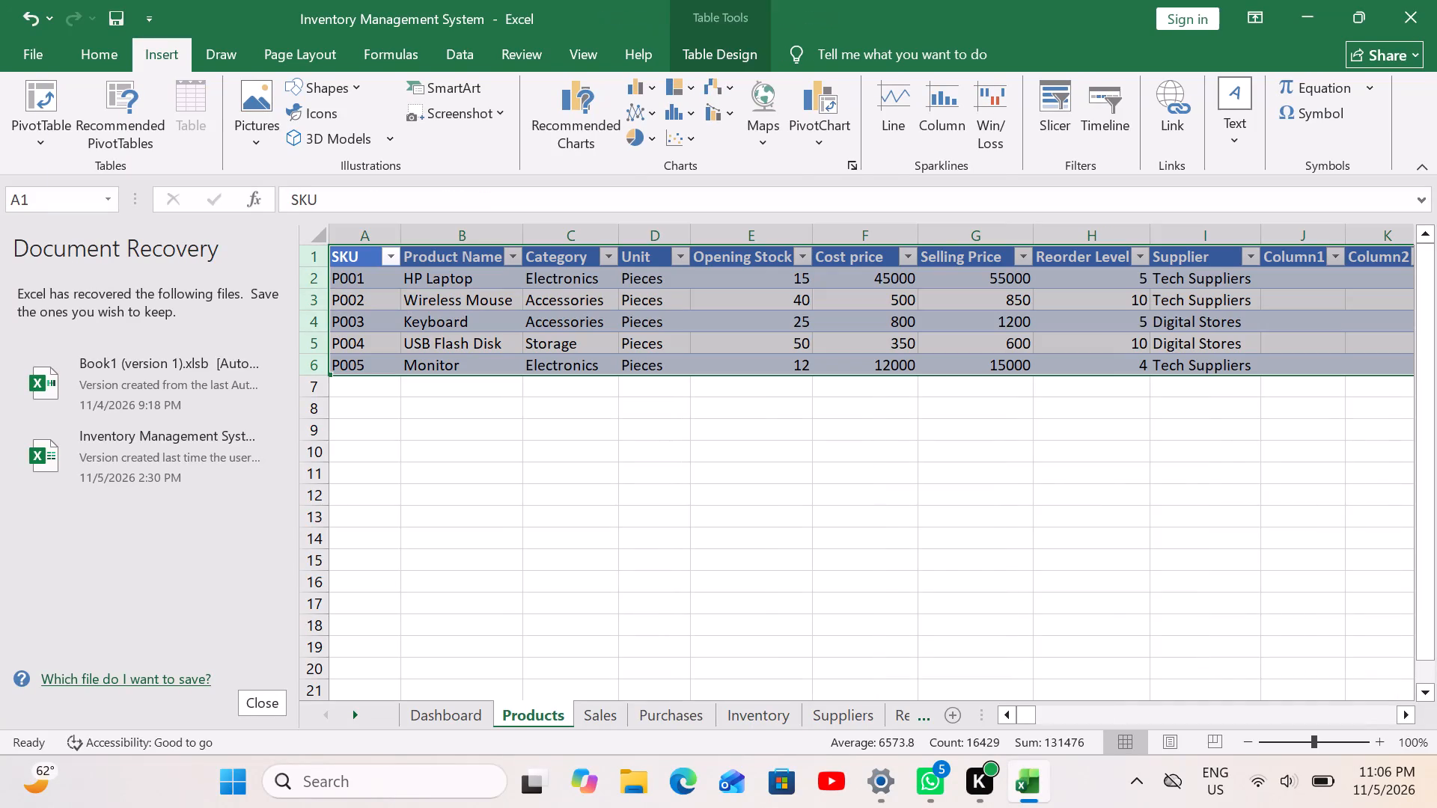
pyautogui.click(589, 711)
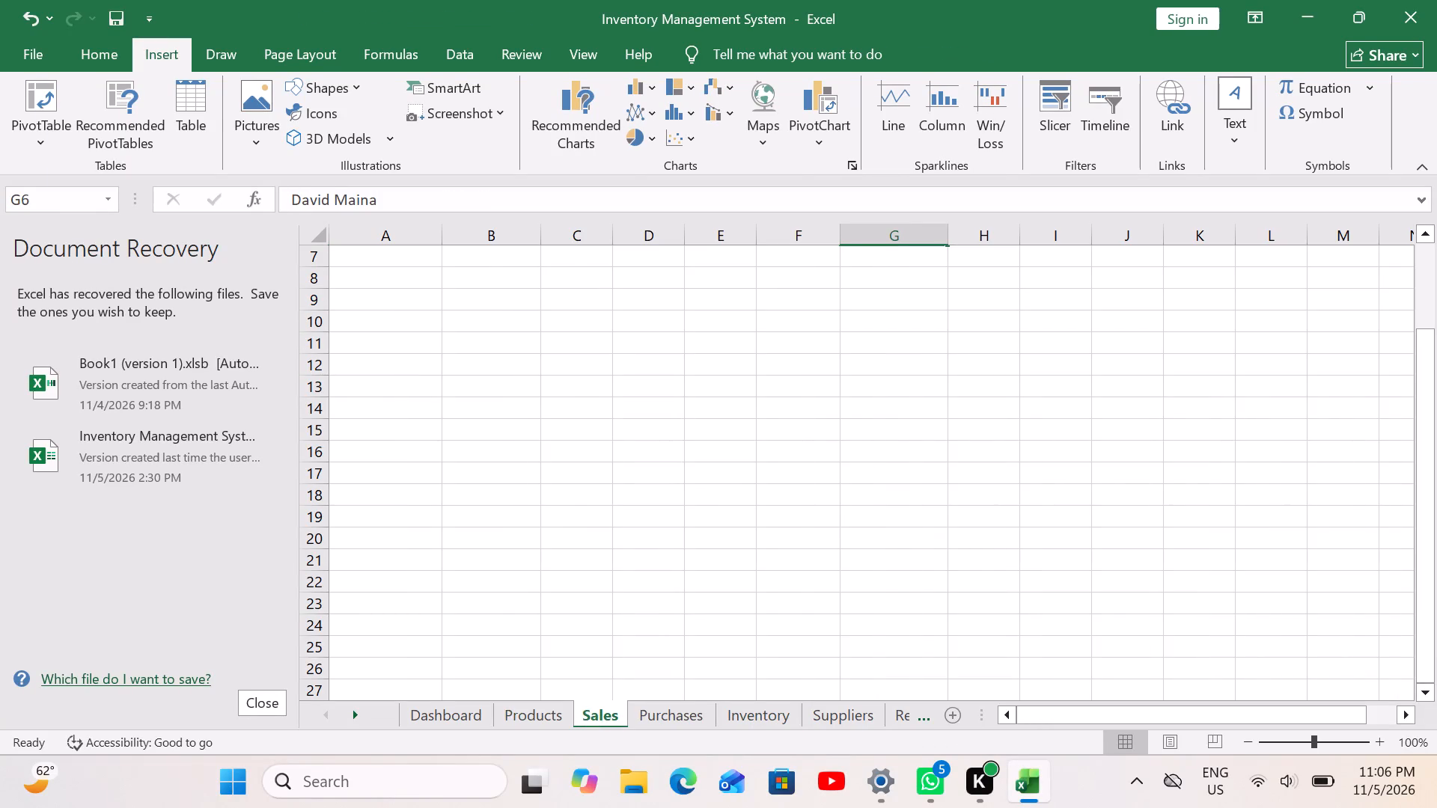
pyautogui.scroll(8, 614, 448)
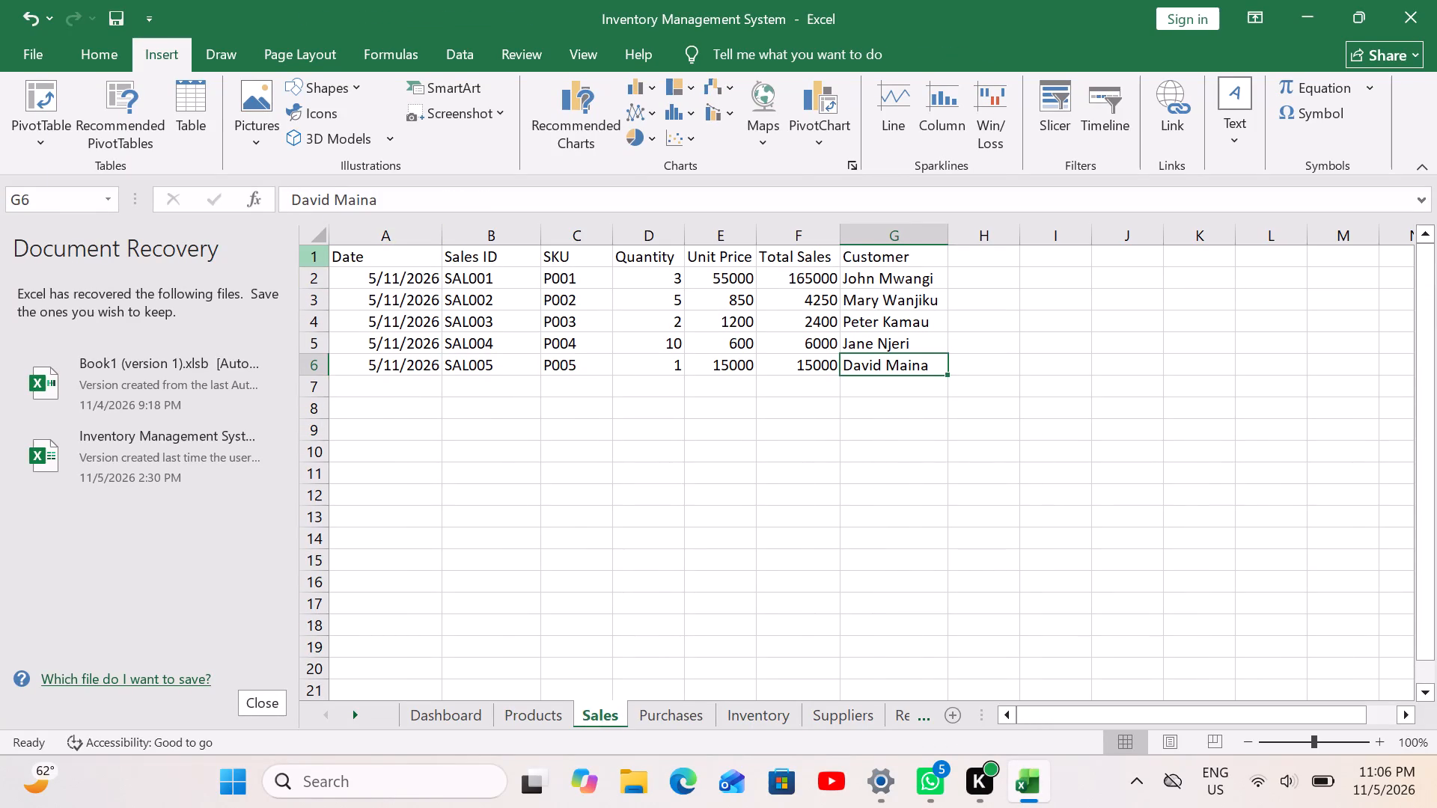
pyautogui.moveTo(329, 247); pyautogui.dragTo(375, 282)
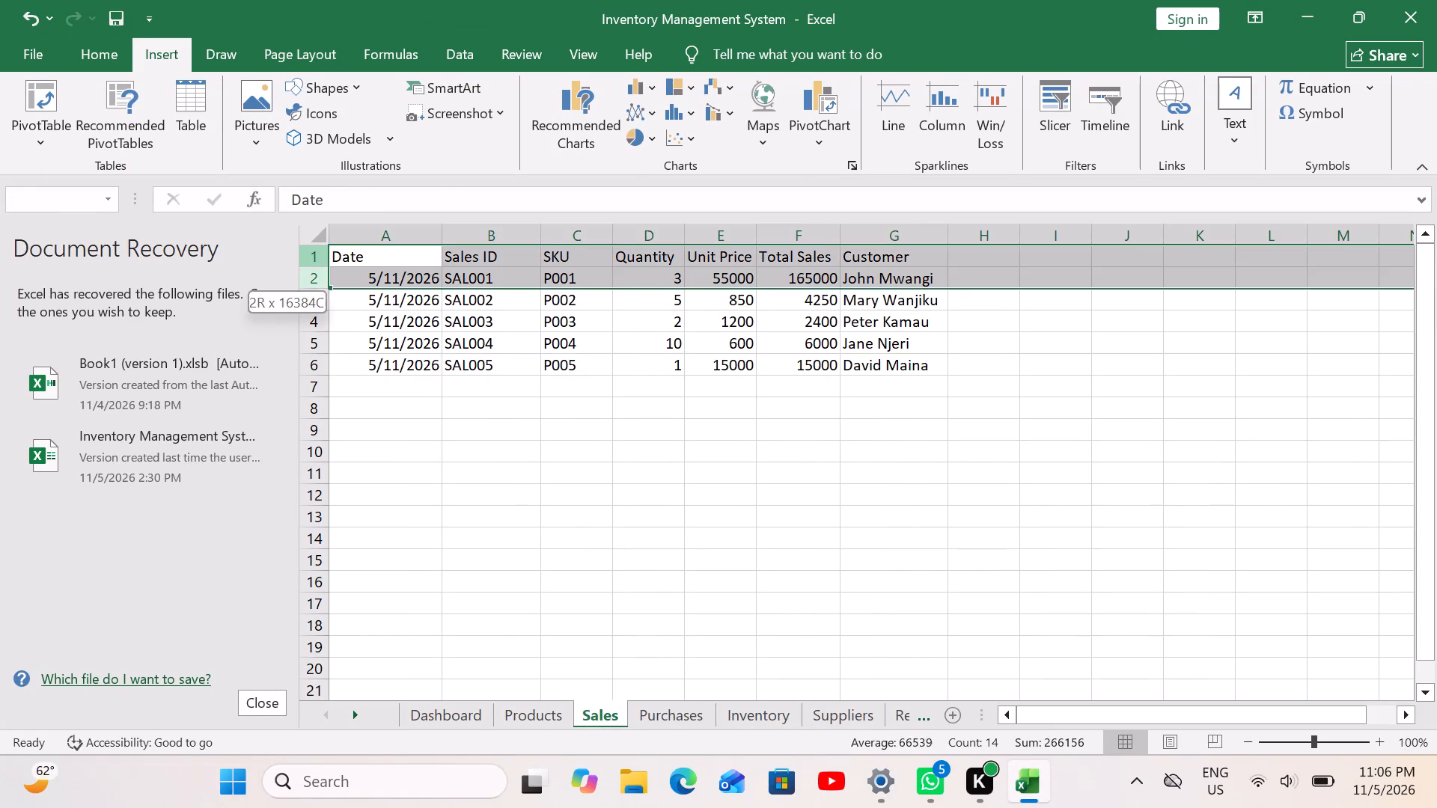
pyautogui.moveTo(375, 282); pyautogui.dragTo(425, 370)
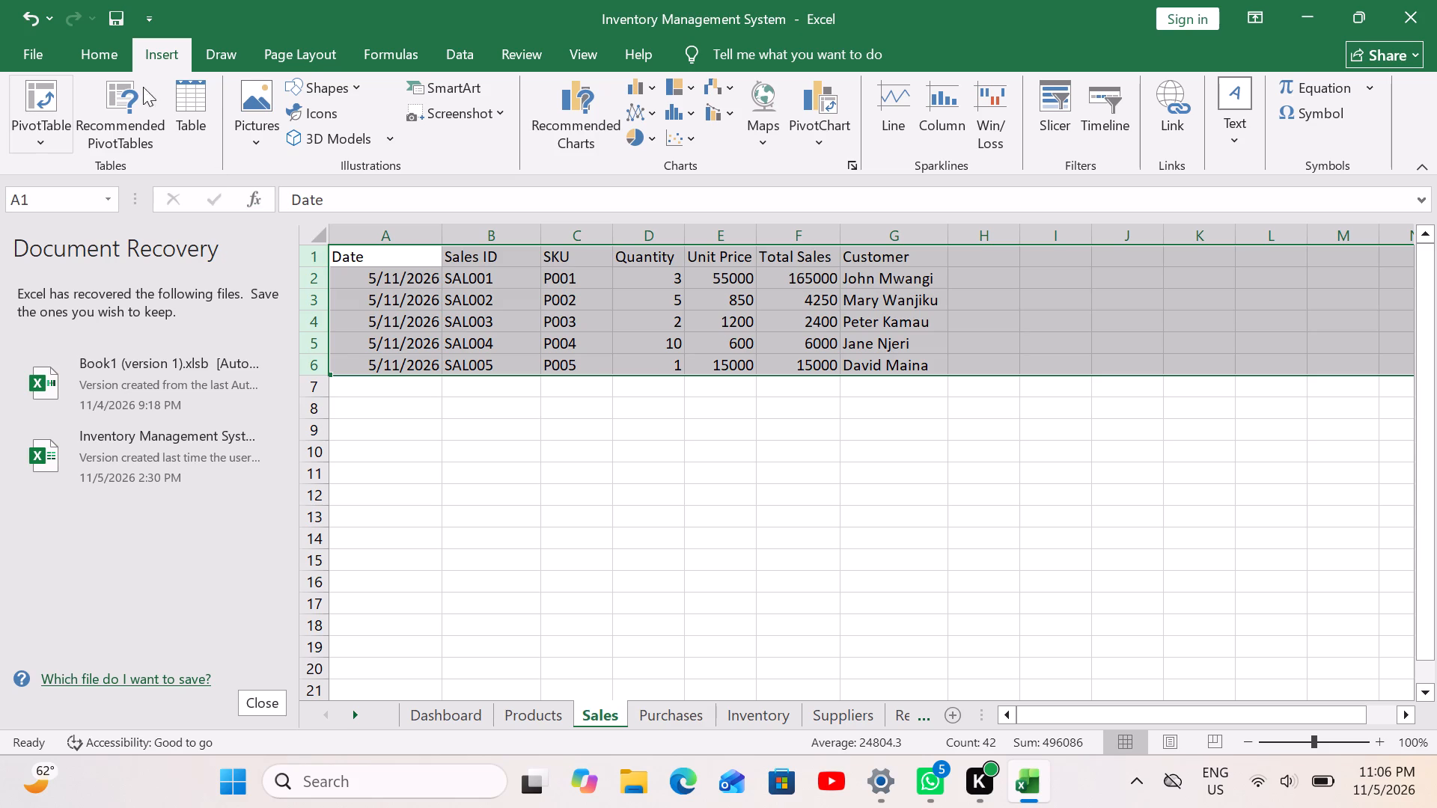
pyautogui.click(196, 97)
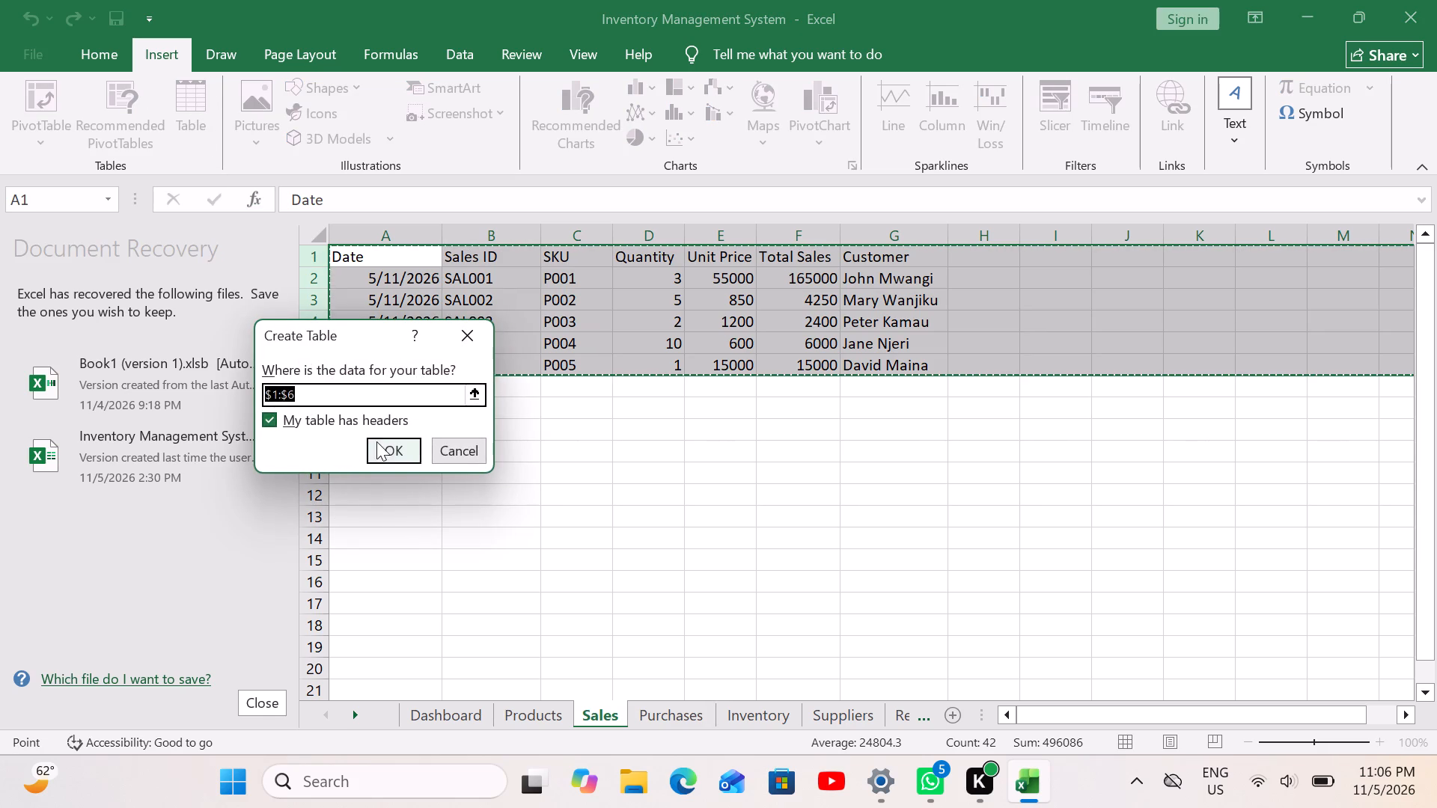
pyautogui.click(387, 444)
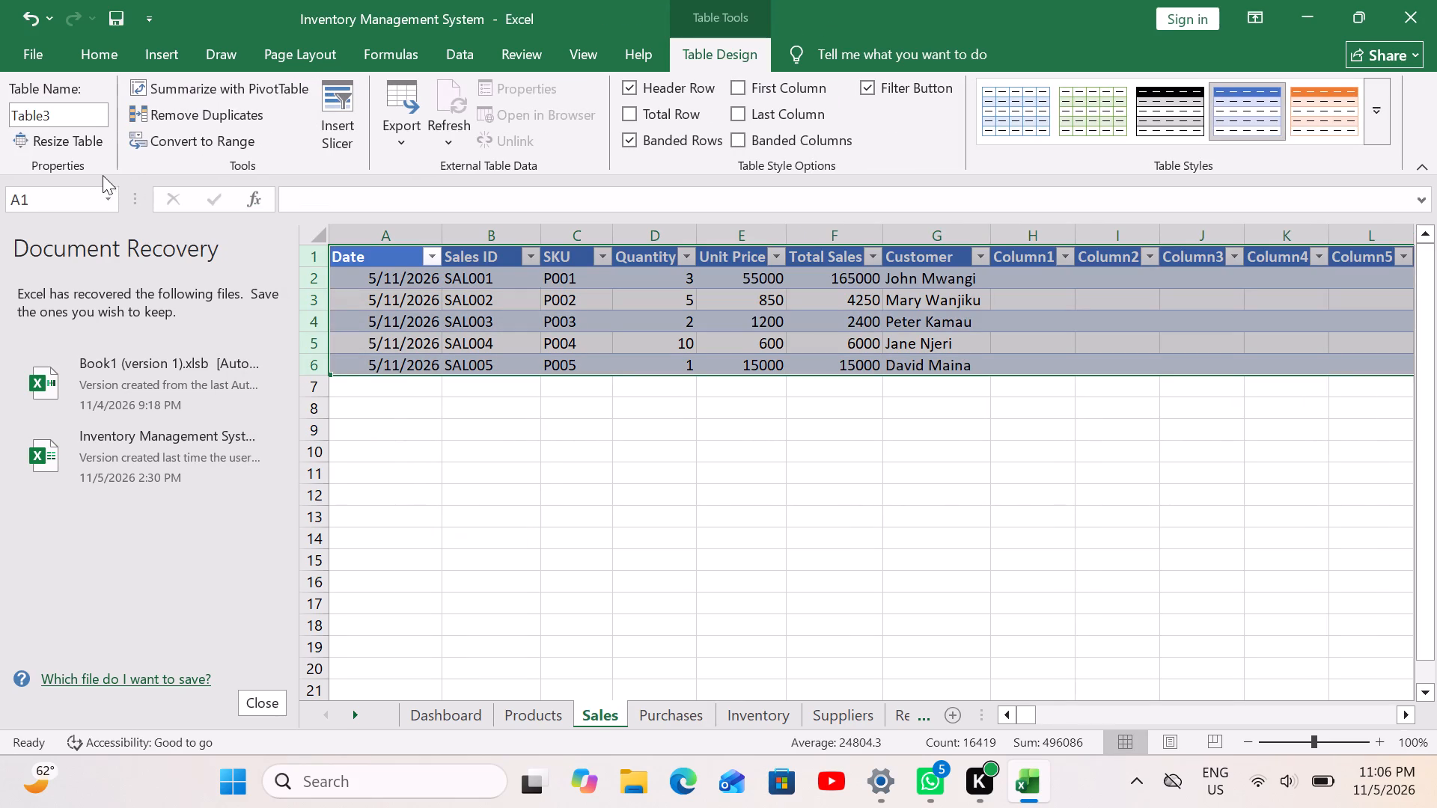
# Name the Sales table Tblsales and save the workbook.
pyautogui.click(61, 117)
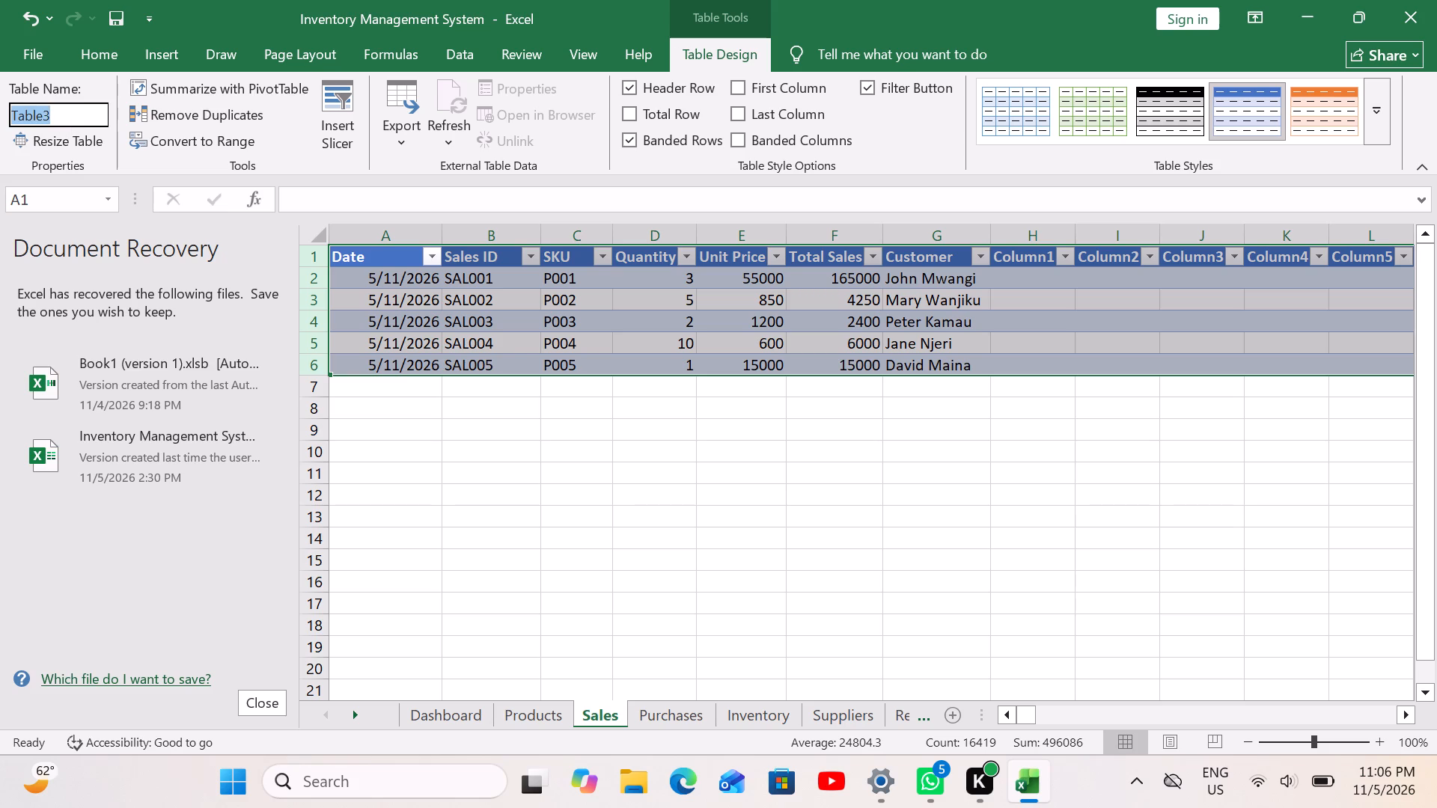
pyautogui.press('BackSpace')
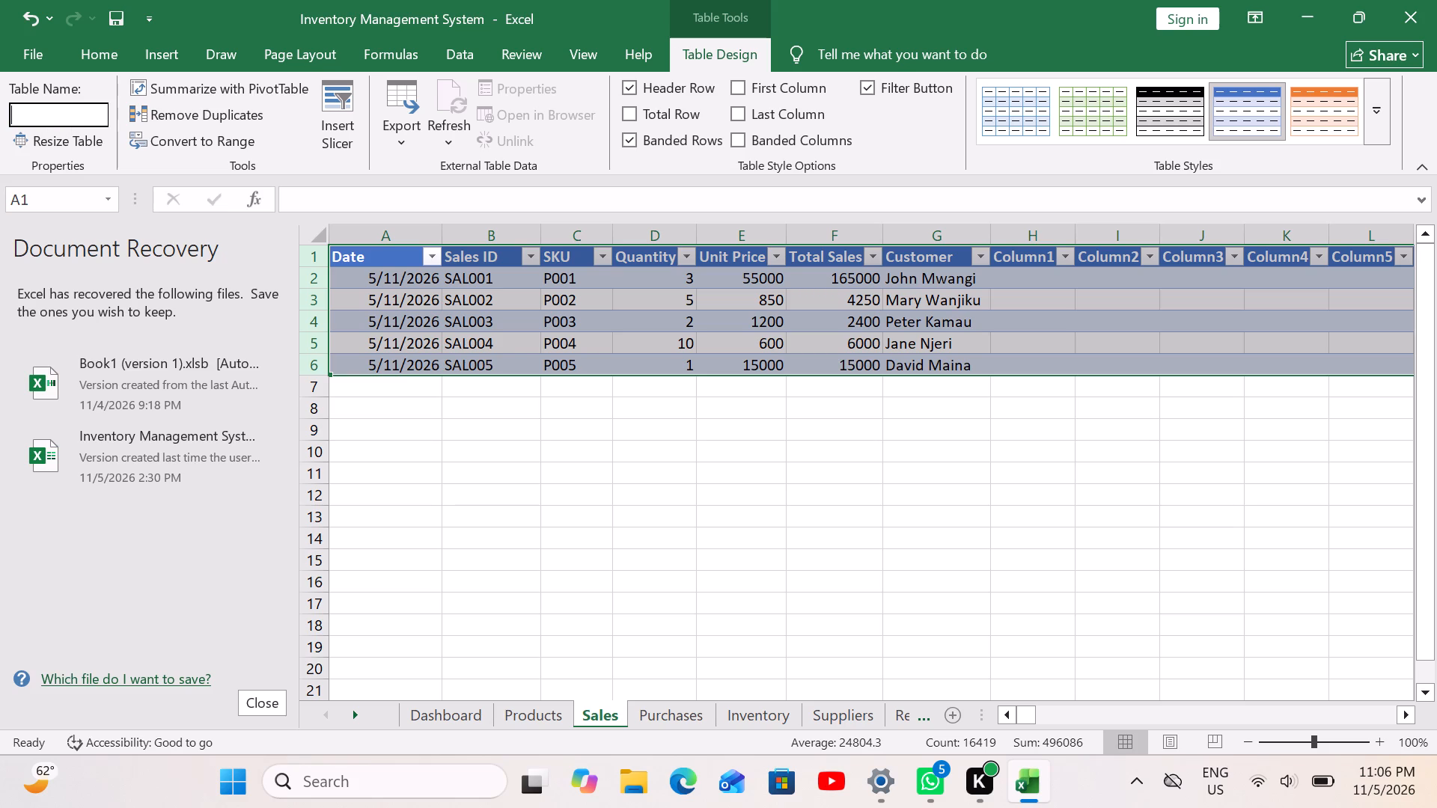
pyautogui.press('t')
pyautogui.write('sa')
pyautogui.write('les')
pyautogui.click(50, 53)
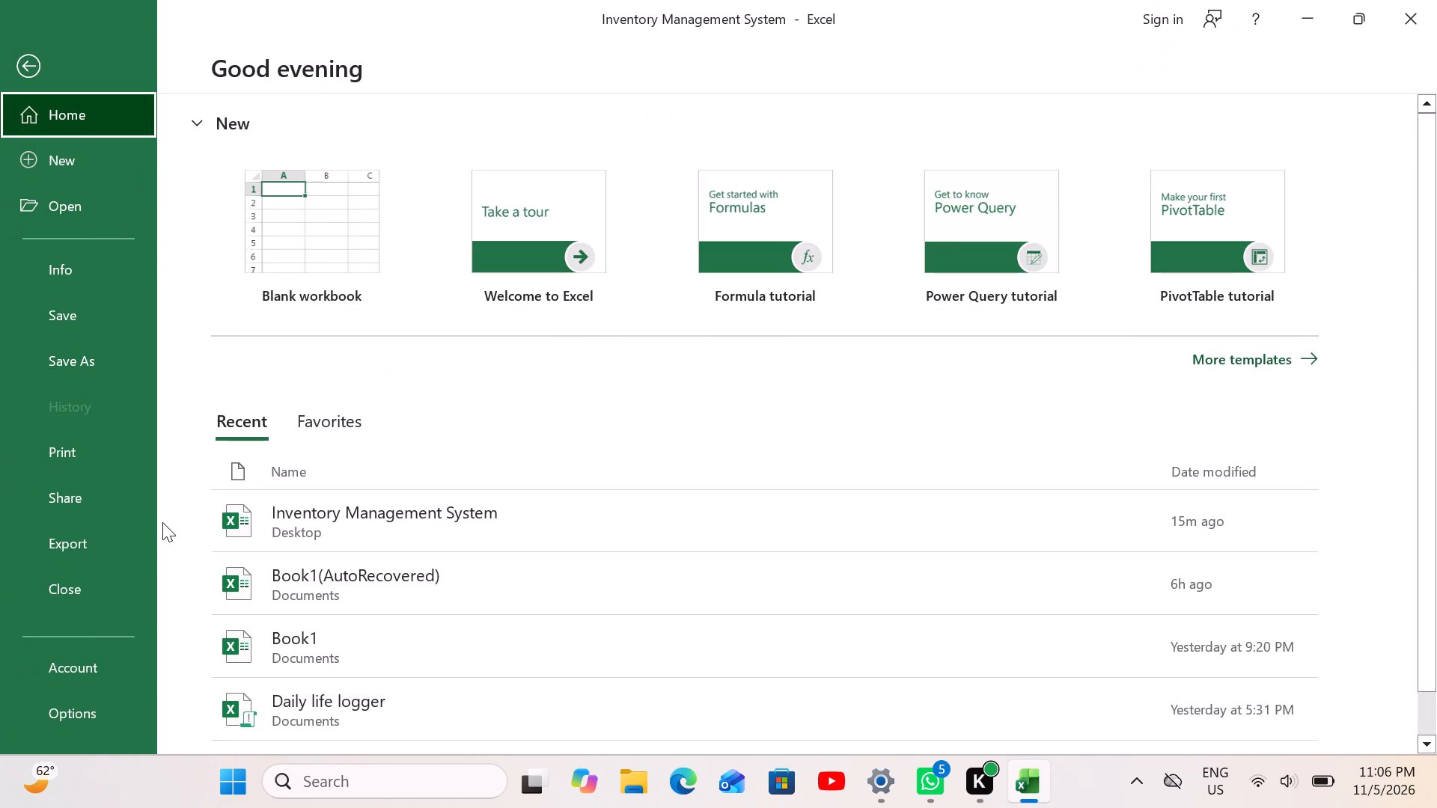
pyautogui.click(93, 307)
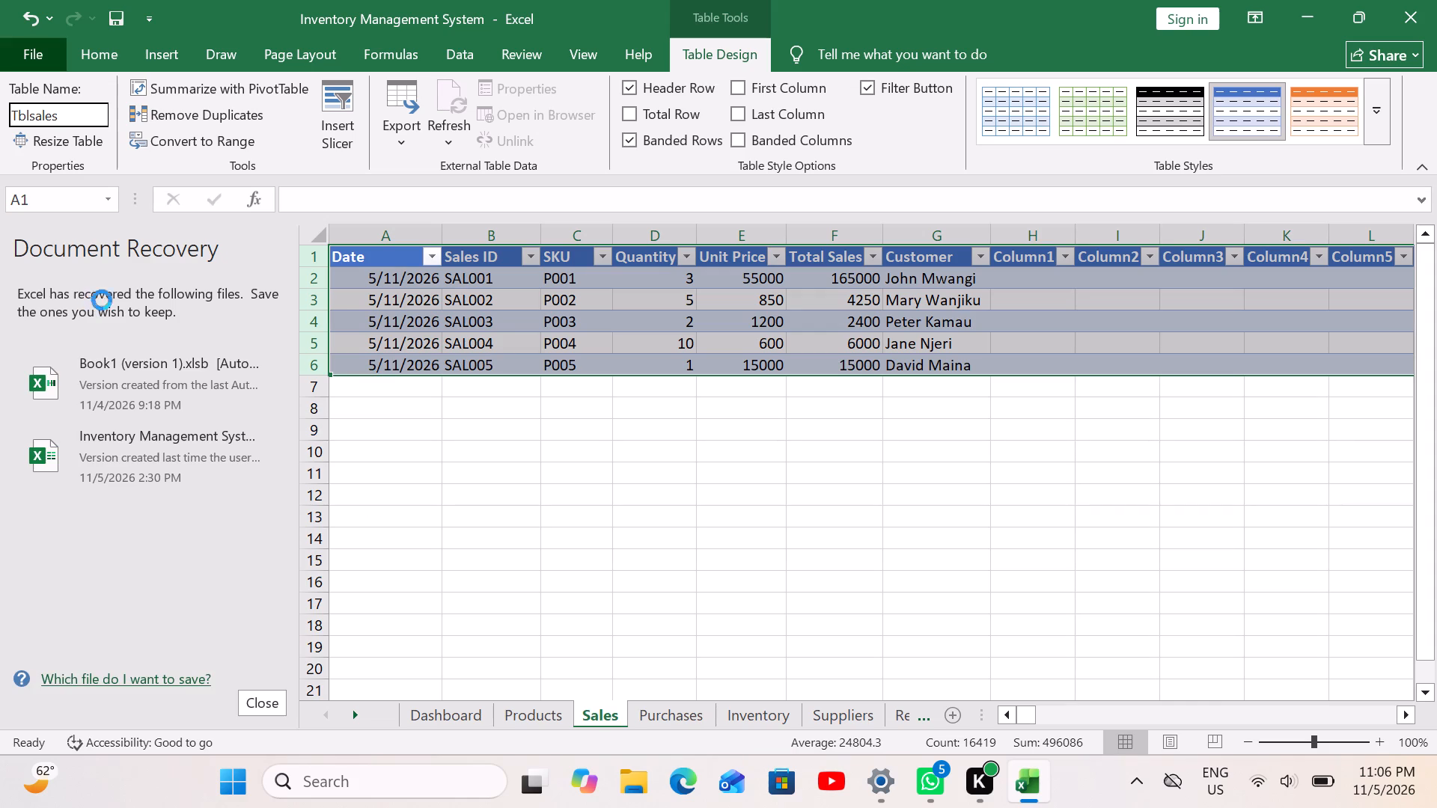
# Rename the table on the Purchases sheet as Tblpurchases and save the workbook.
pyautogui.click(668, 718)
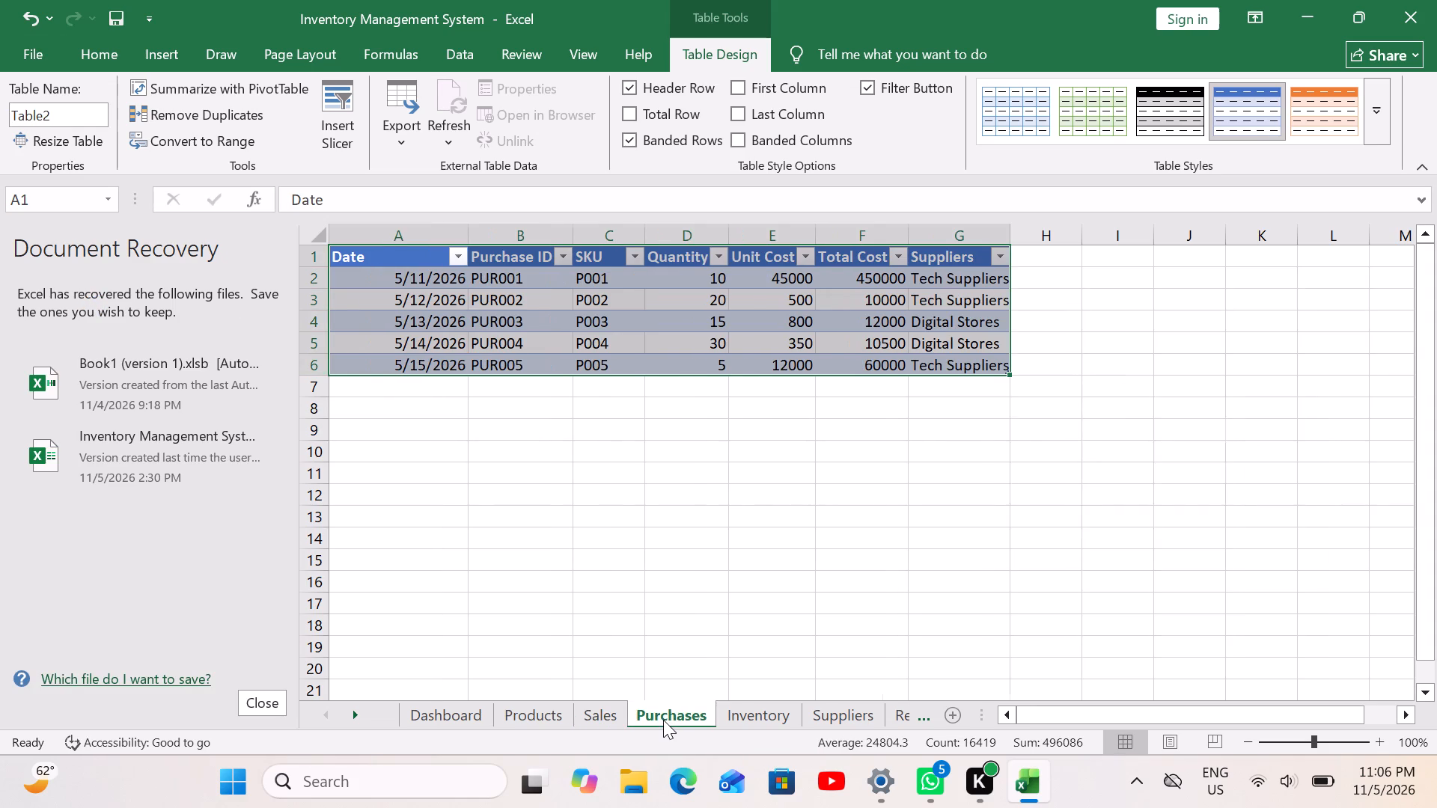
pyautogui.click(61, 109)
pyautogui.press('BackSpace')
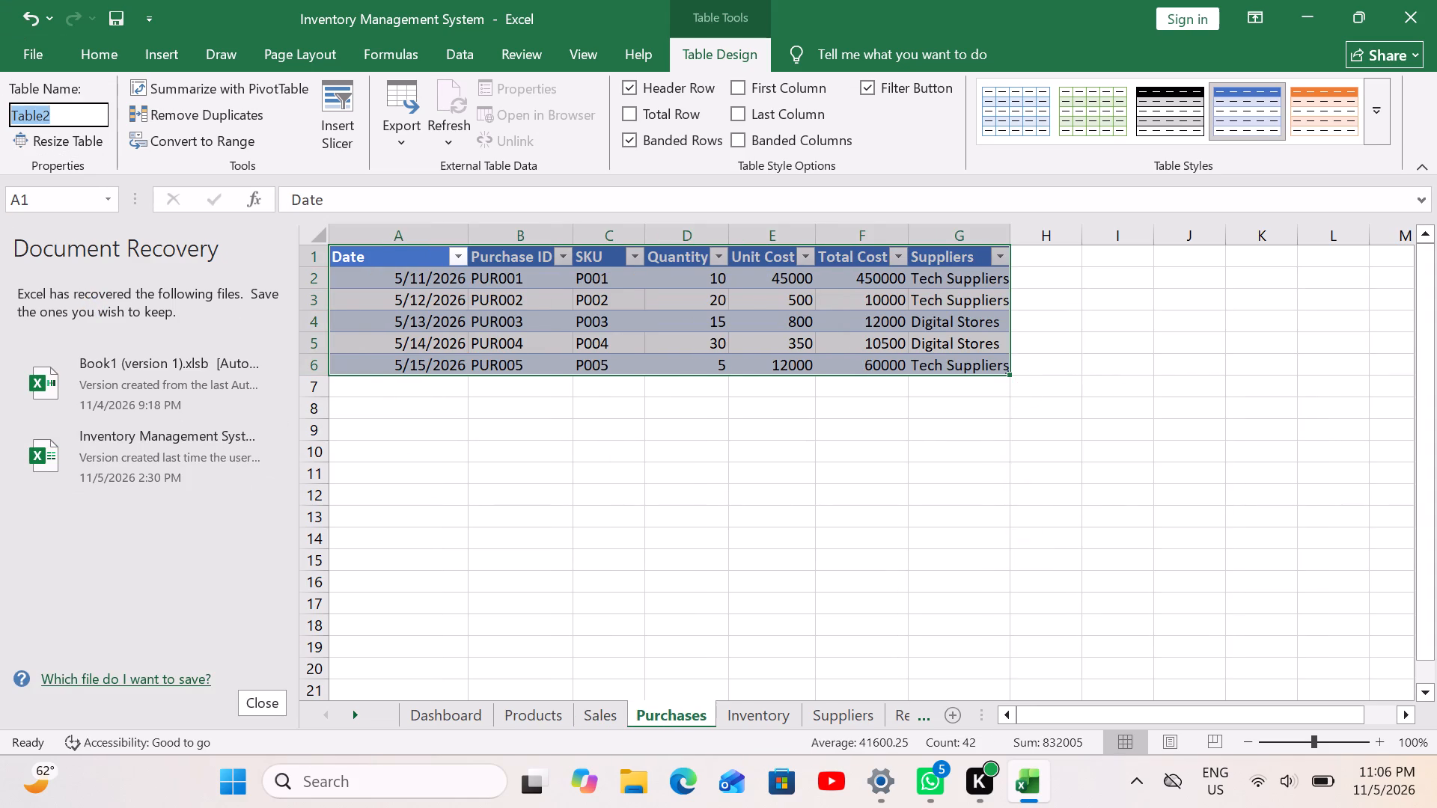
pyautogui.press('t')
pyautogui.write('blpurchases')
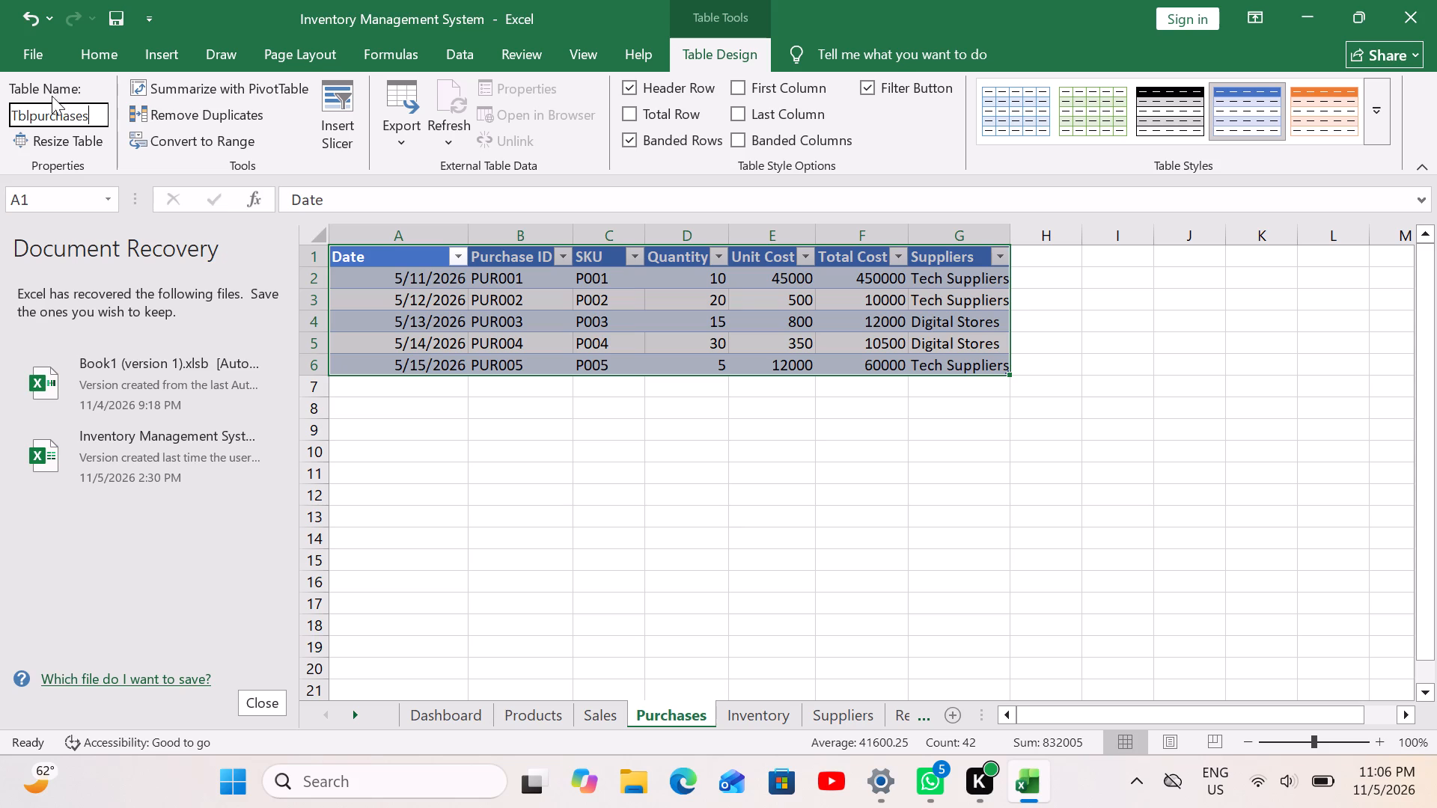
pyautogui.click(35, 55)
pyautogui.click(77, 305)
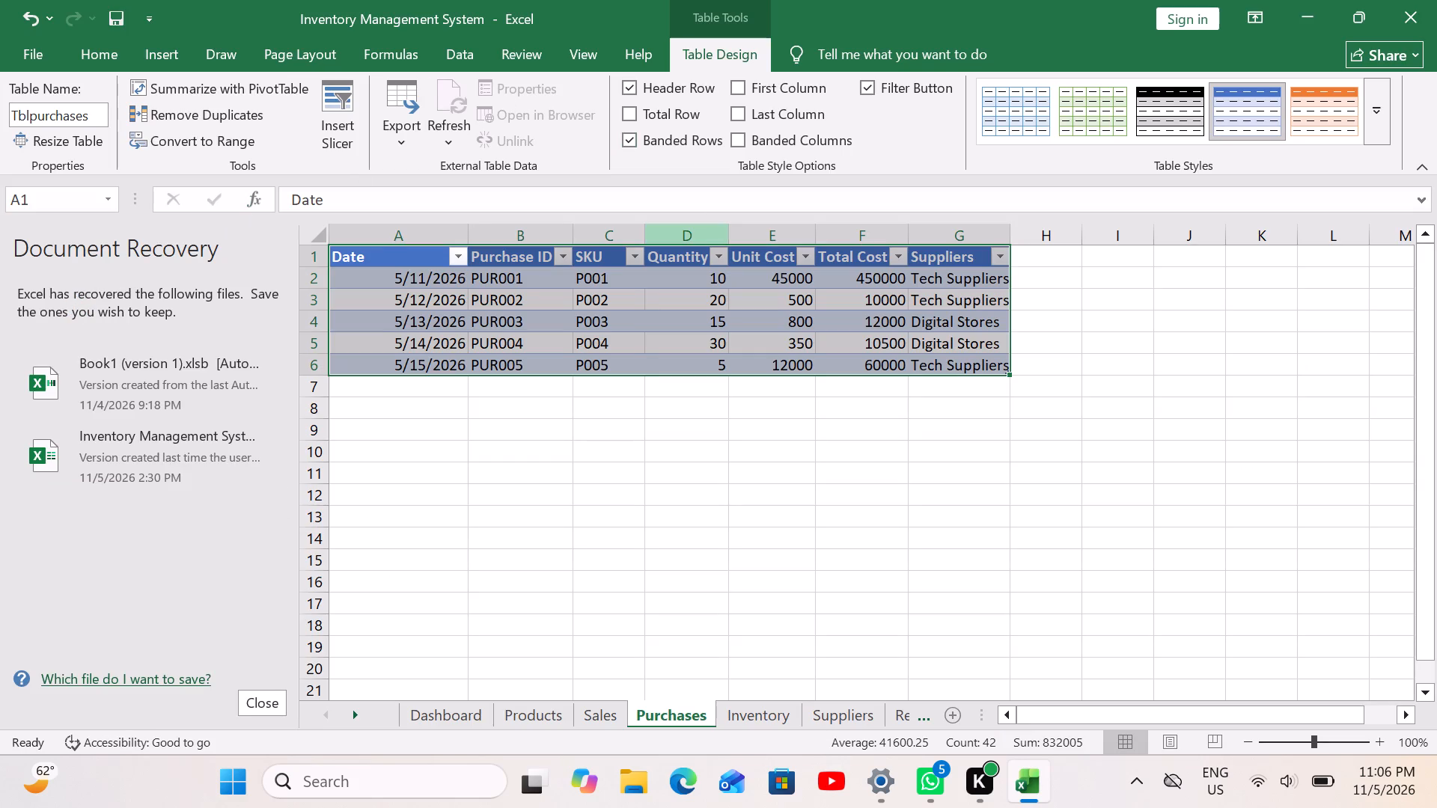
# Convert rows 1 to 6 of the Inventory sheet into a table with headers.
pyautogui.click(751, 712)
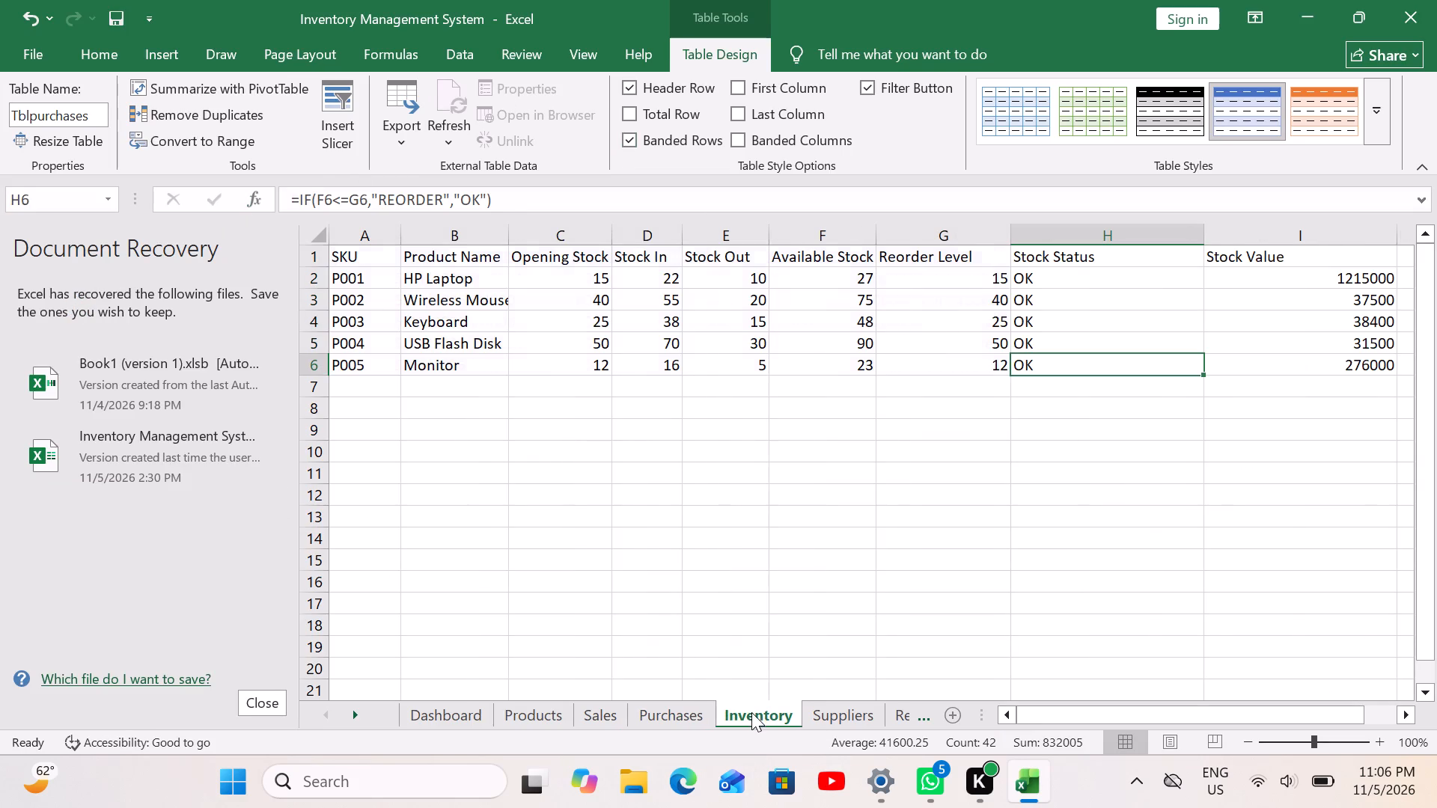
pyautogui.moveTo(332, 243); pyautogui.dragTo(335, 243)
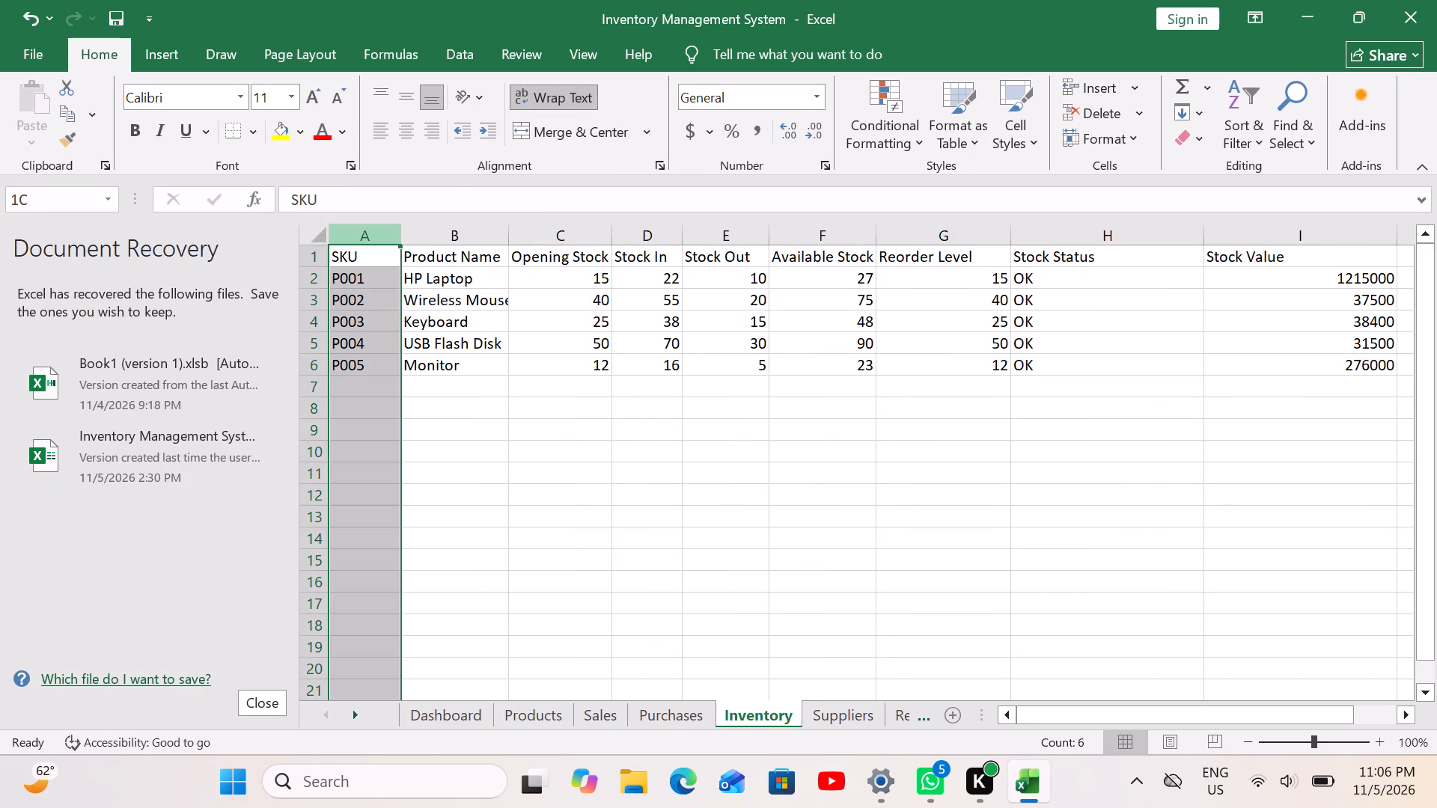
pyautogui.moveTo(335, 243); pyautogui.dragTo(288, 301)
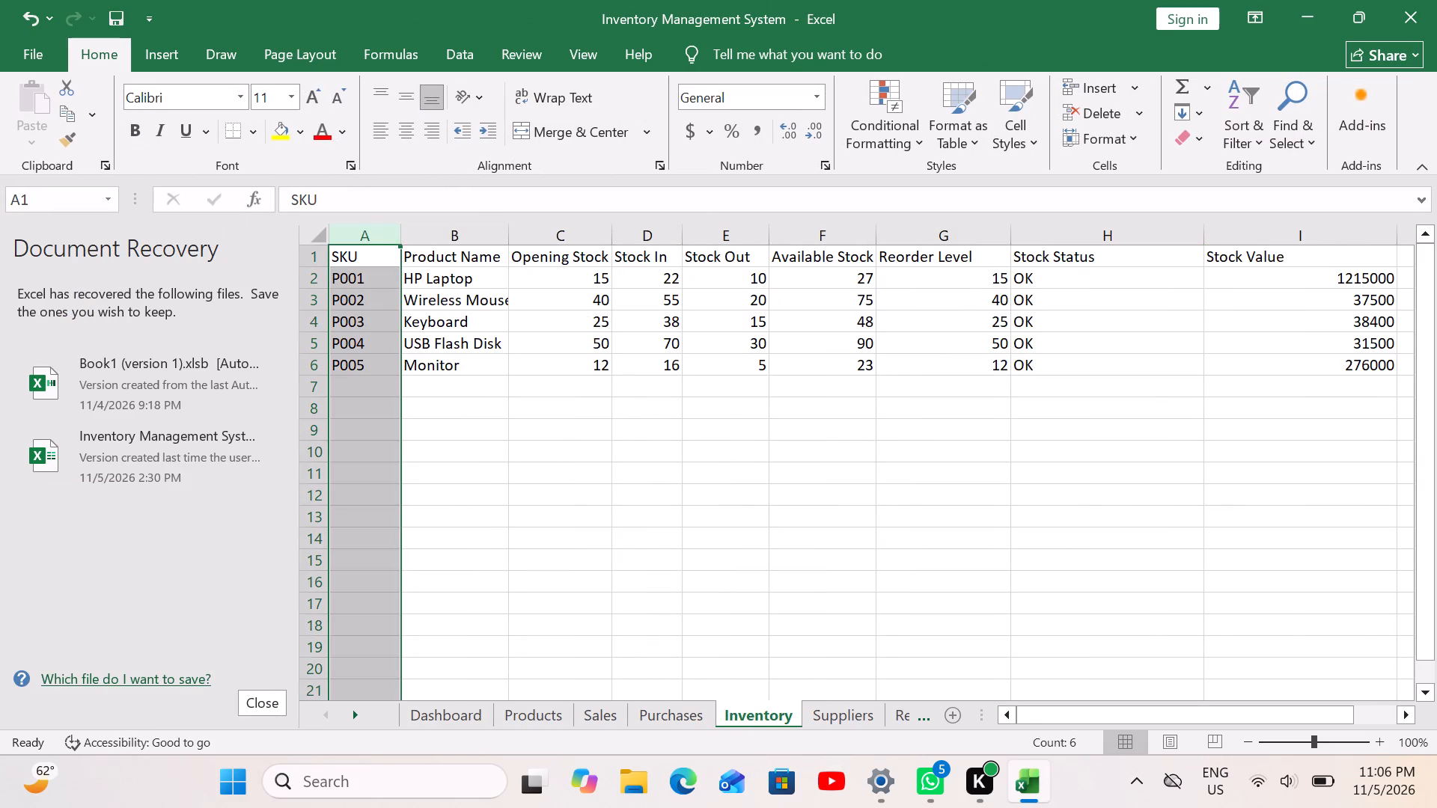
pyautogui.click(485, 509)
pyautogui.moveTo(326, 246); pyautogui.dragTo(406, 317)
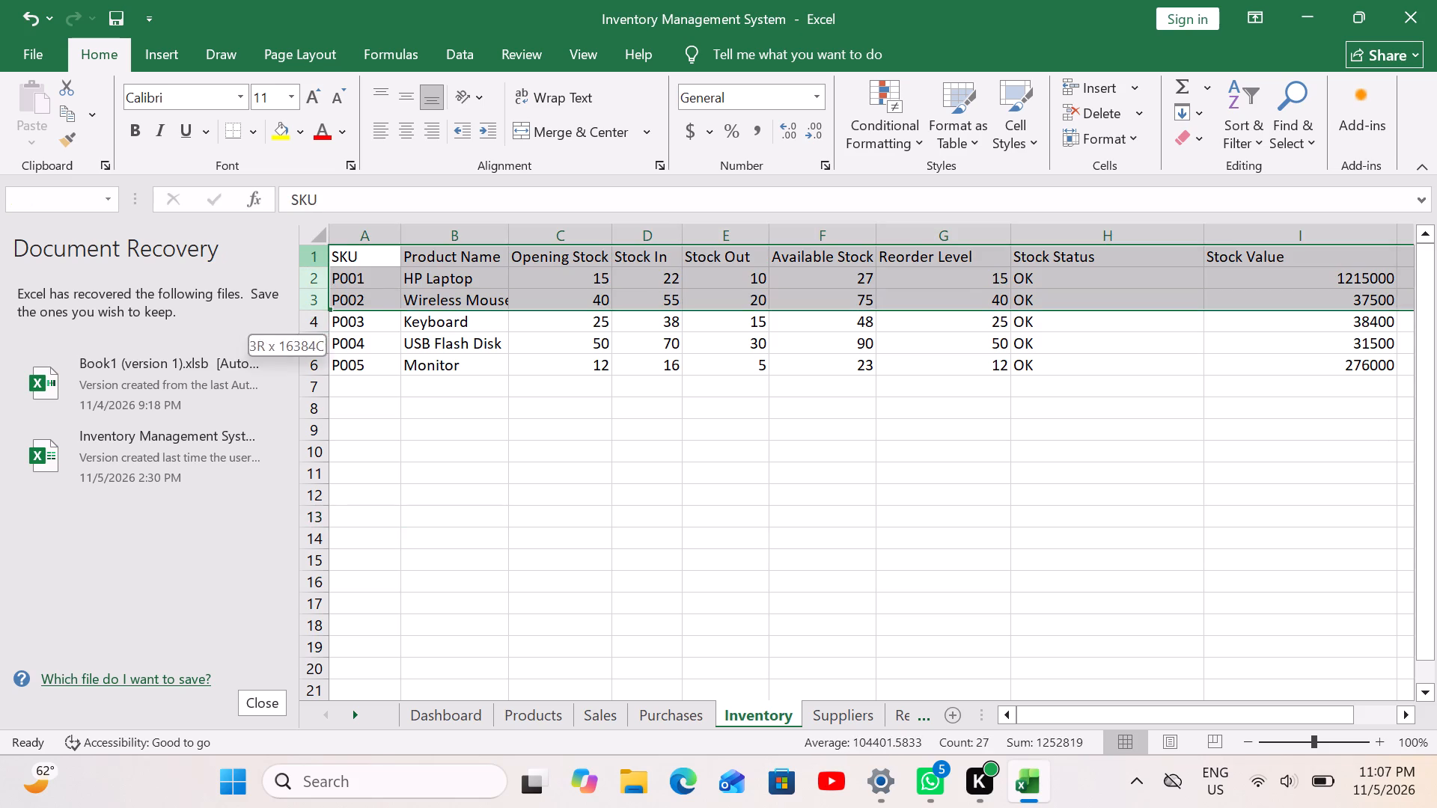
pyautogui.moveTo(406, 317); pyautogui.dragTo(431, 361)
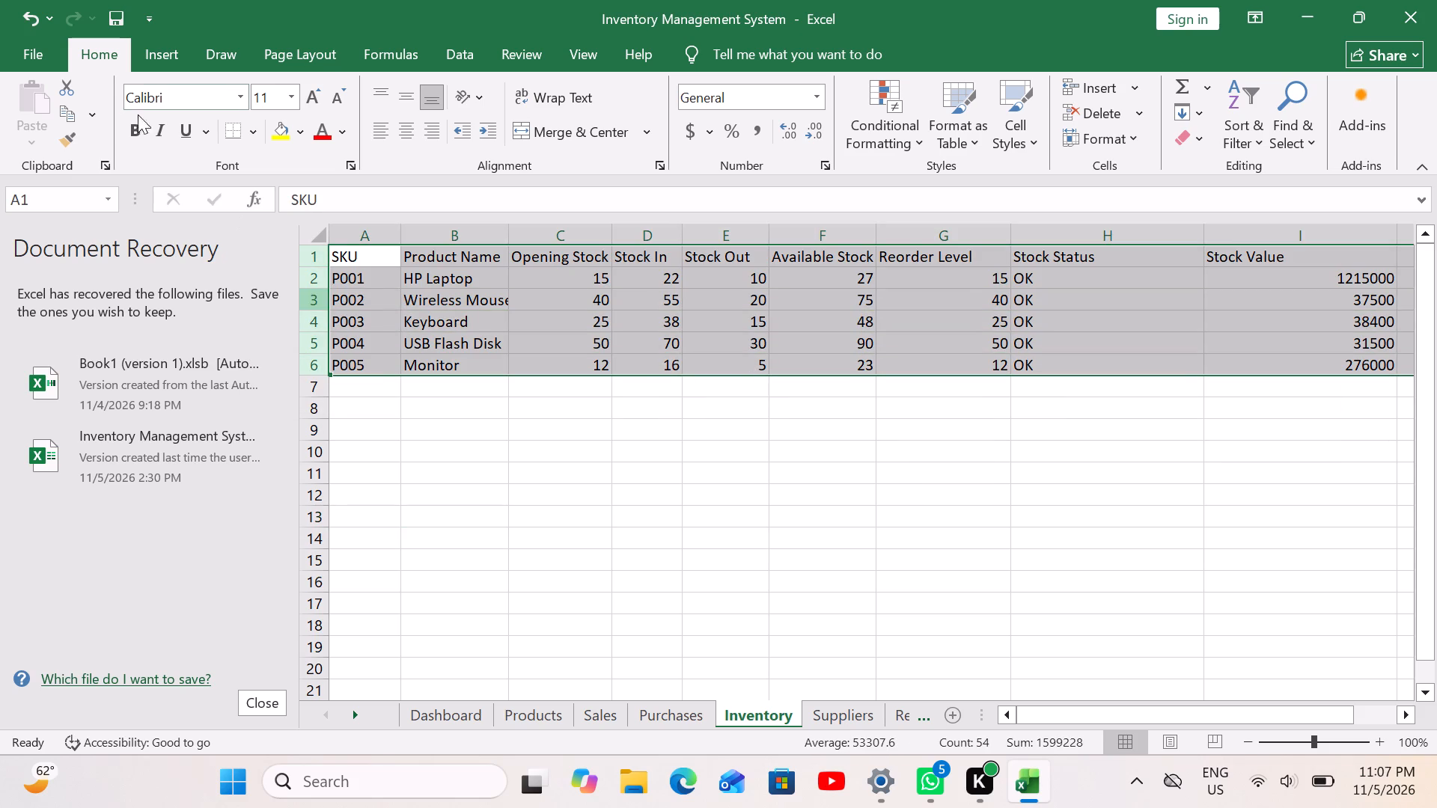
pyautogui.click(161, 55)
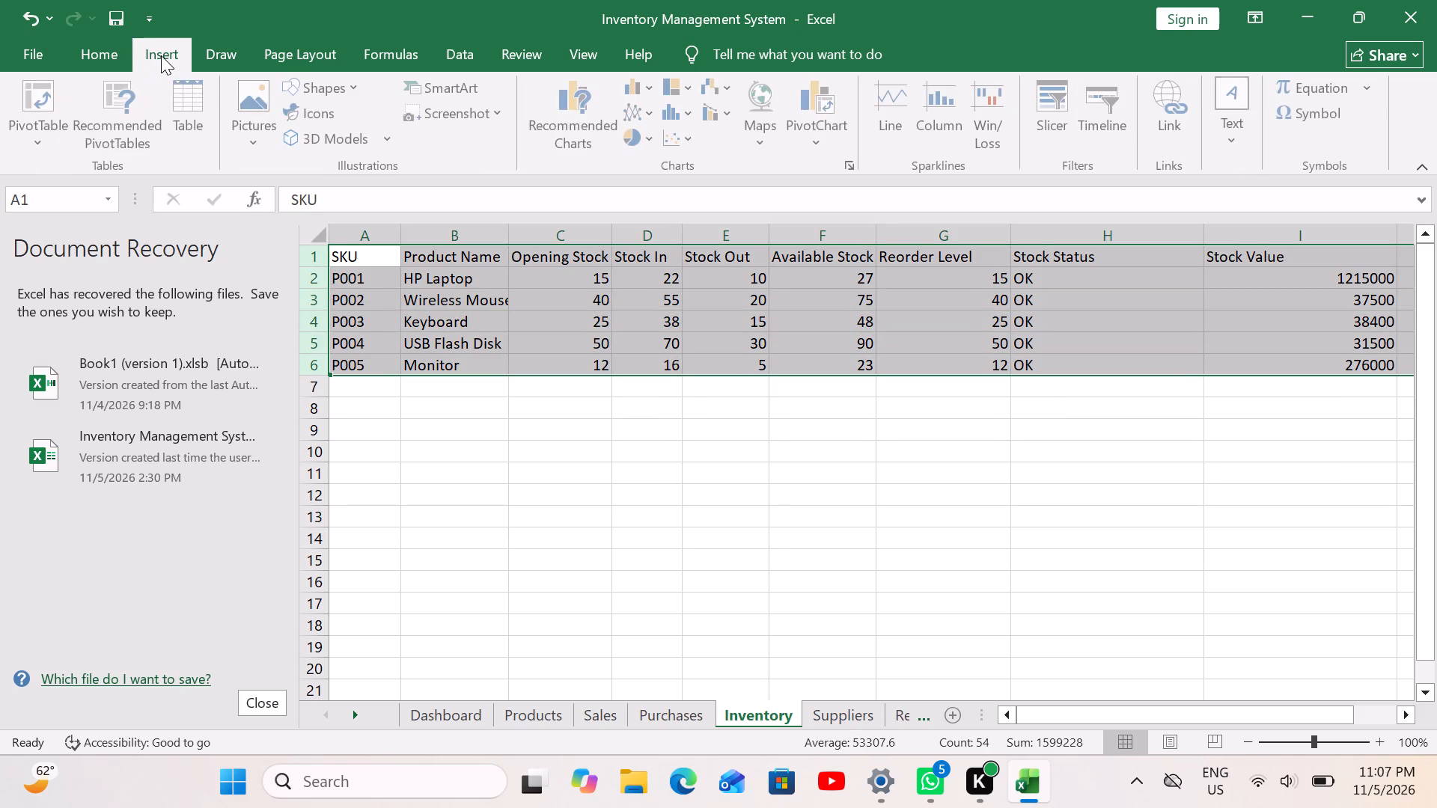
pyautogui.click(185, 129)
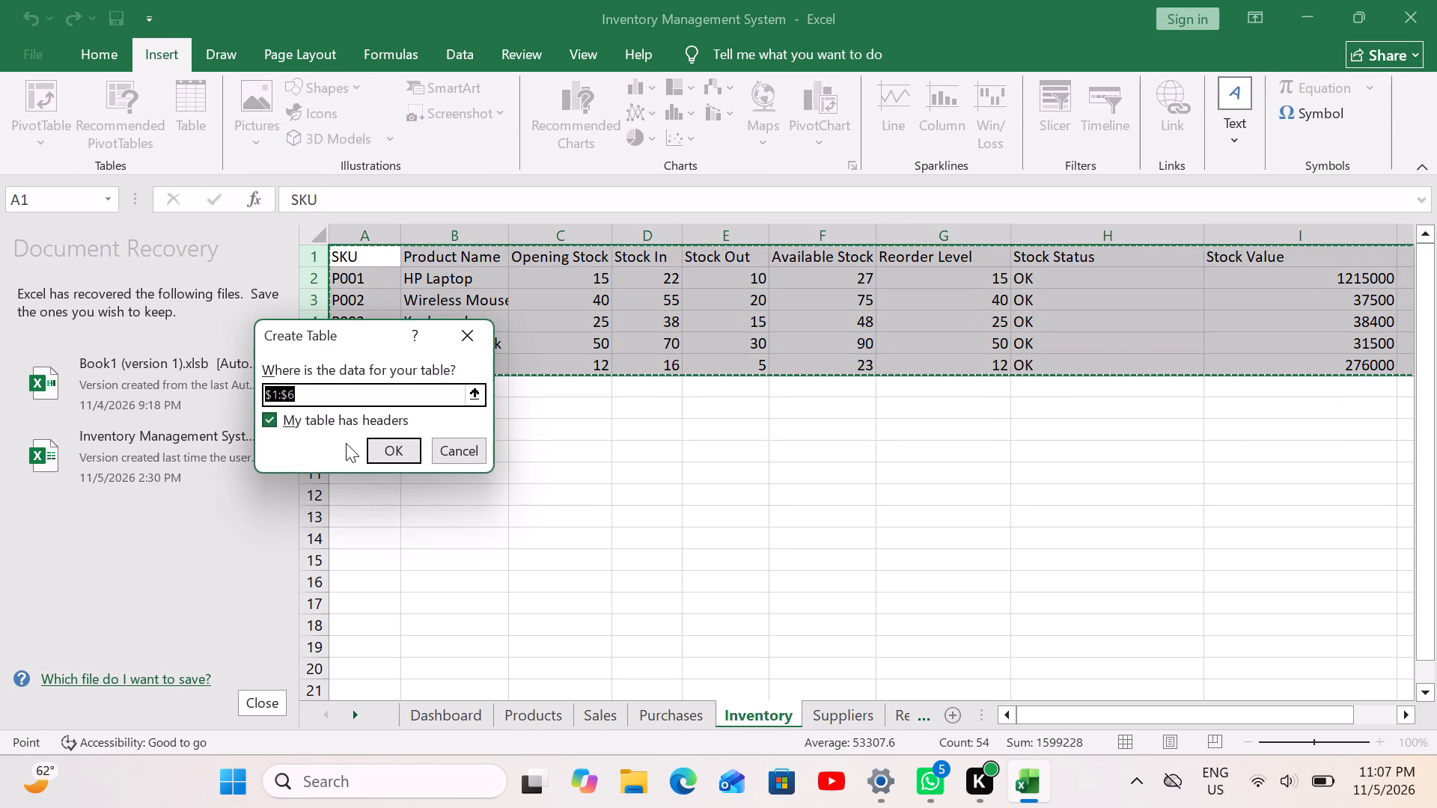
pyautogui.click(374, 442)
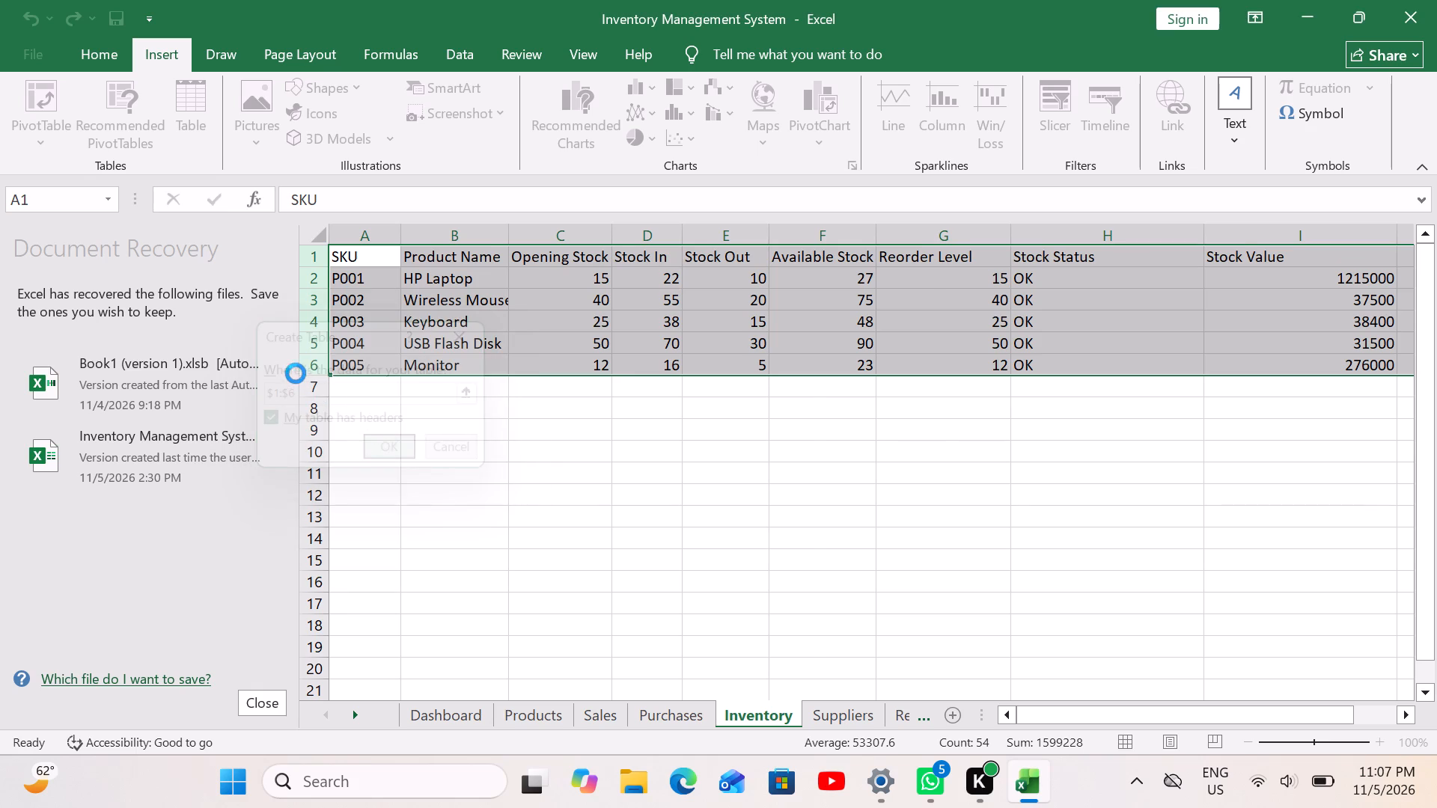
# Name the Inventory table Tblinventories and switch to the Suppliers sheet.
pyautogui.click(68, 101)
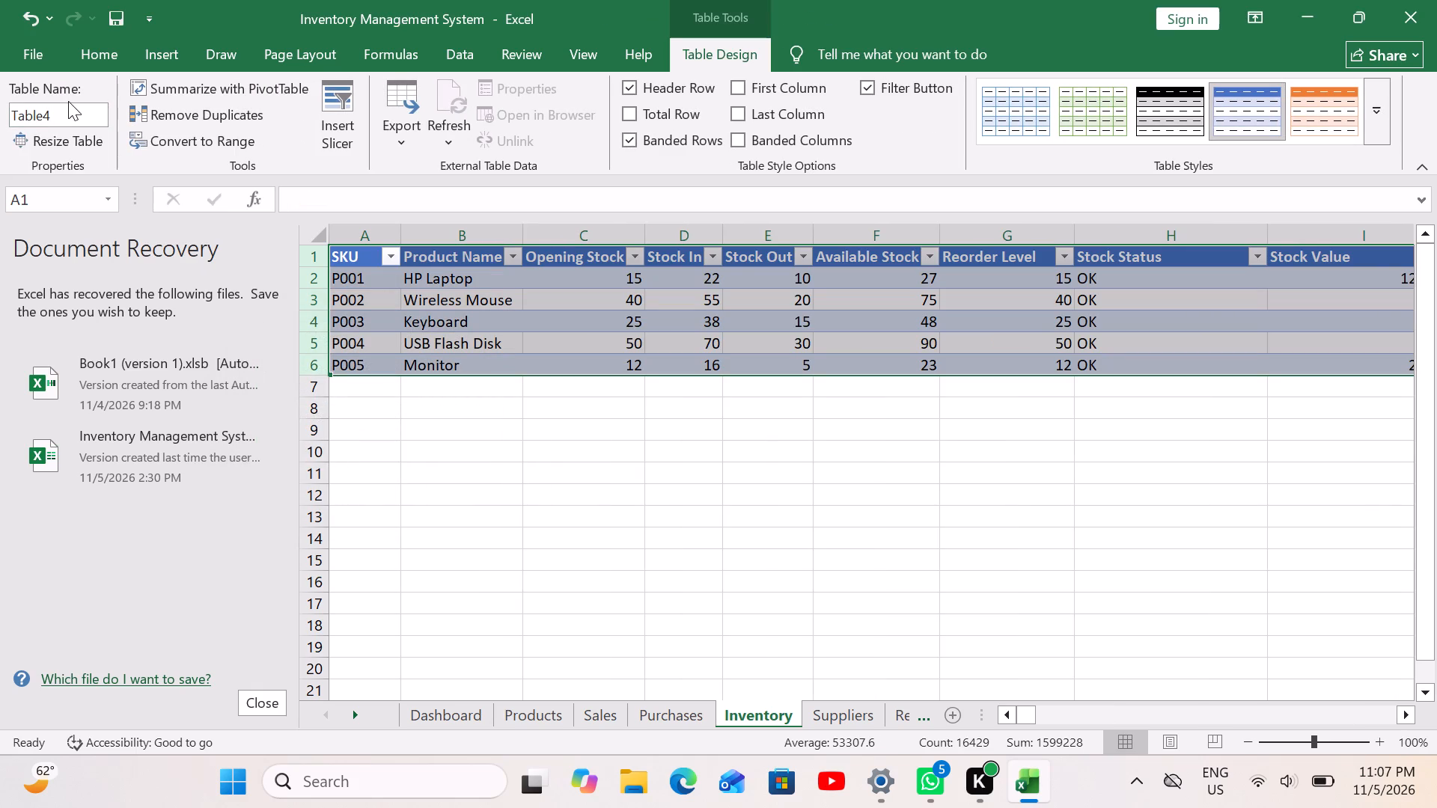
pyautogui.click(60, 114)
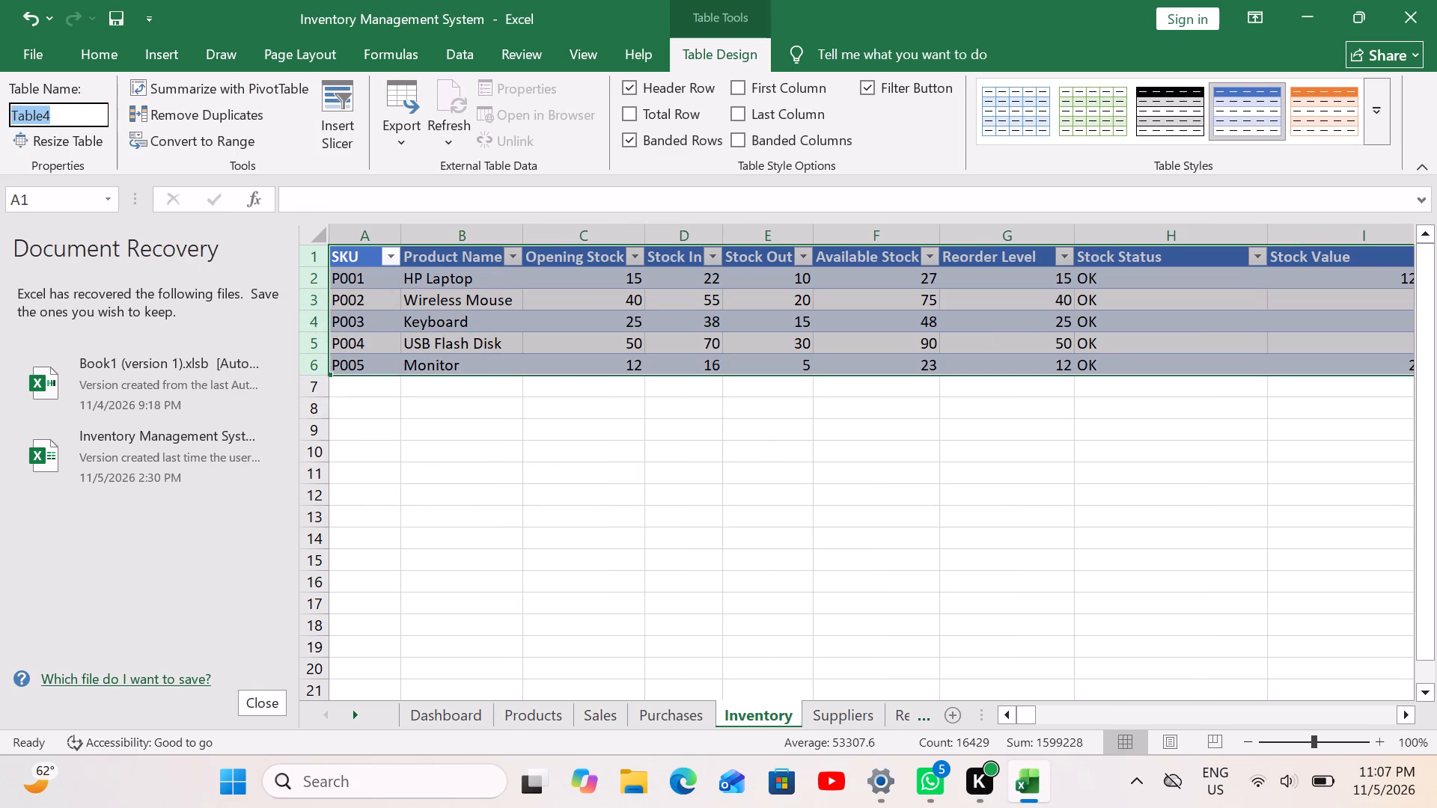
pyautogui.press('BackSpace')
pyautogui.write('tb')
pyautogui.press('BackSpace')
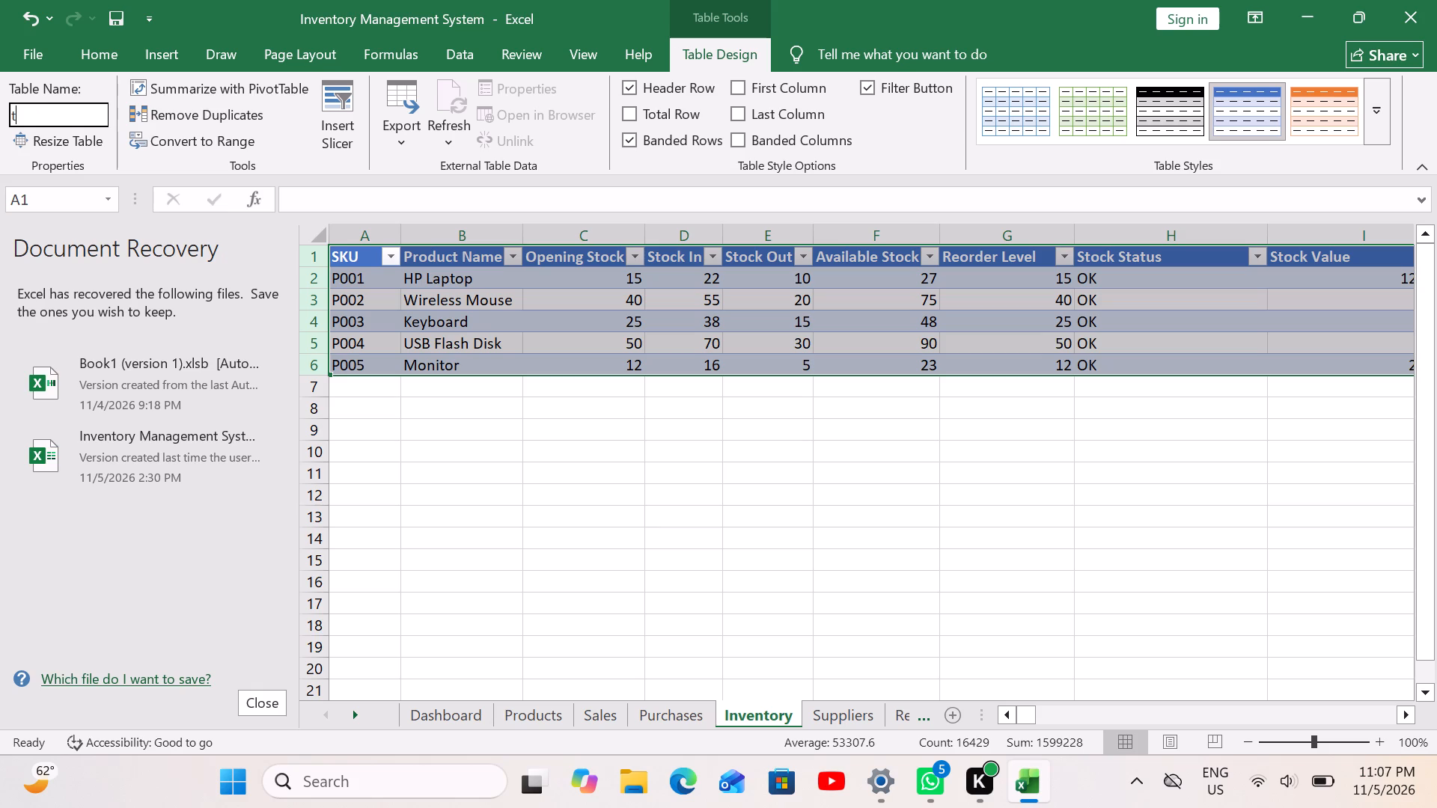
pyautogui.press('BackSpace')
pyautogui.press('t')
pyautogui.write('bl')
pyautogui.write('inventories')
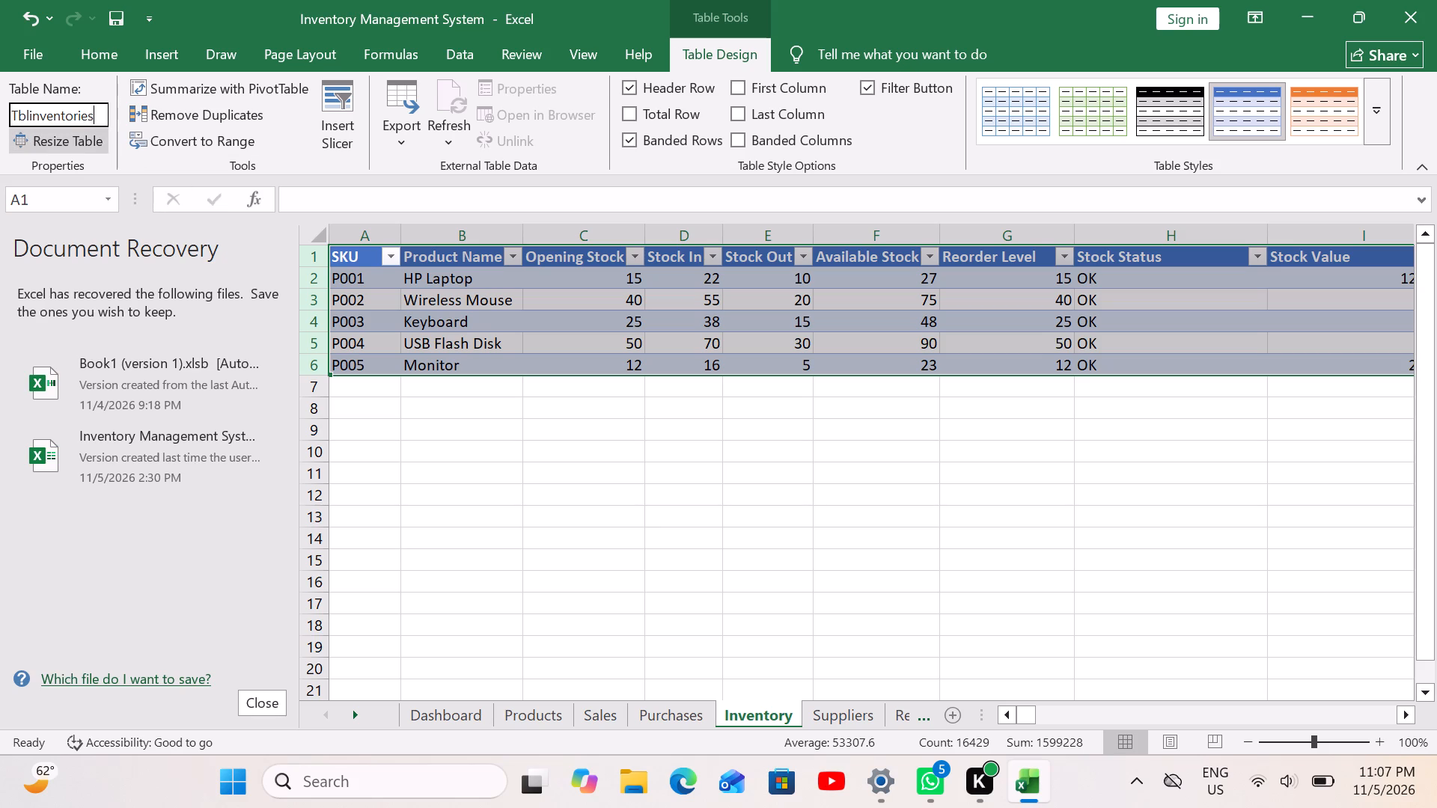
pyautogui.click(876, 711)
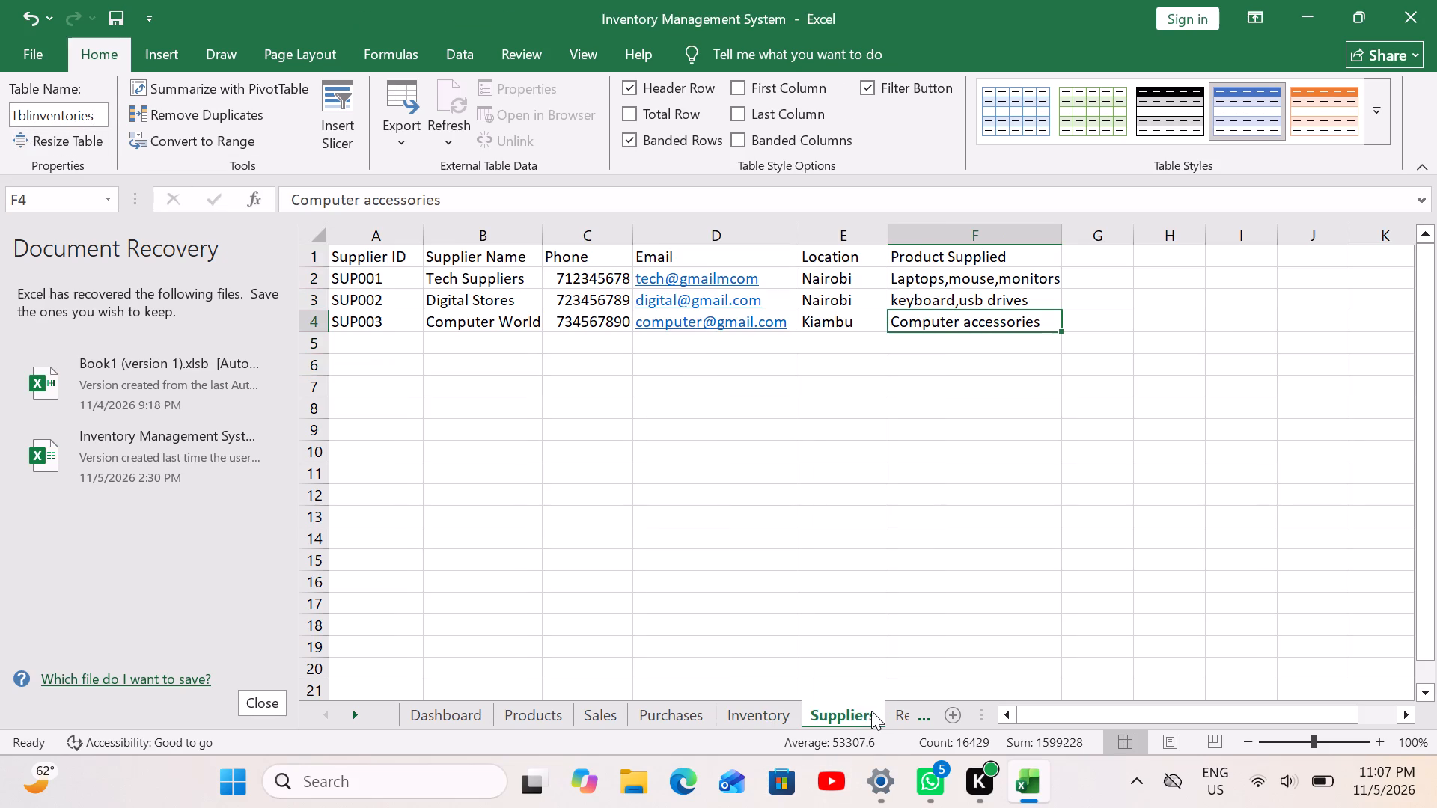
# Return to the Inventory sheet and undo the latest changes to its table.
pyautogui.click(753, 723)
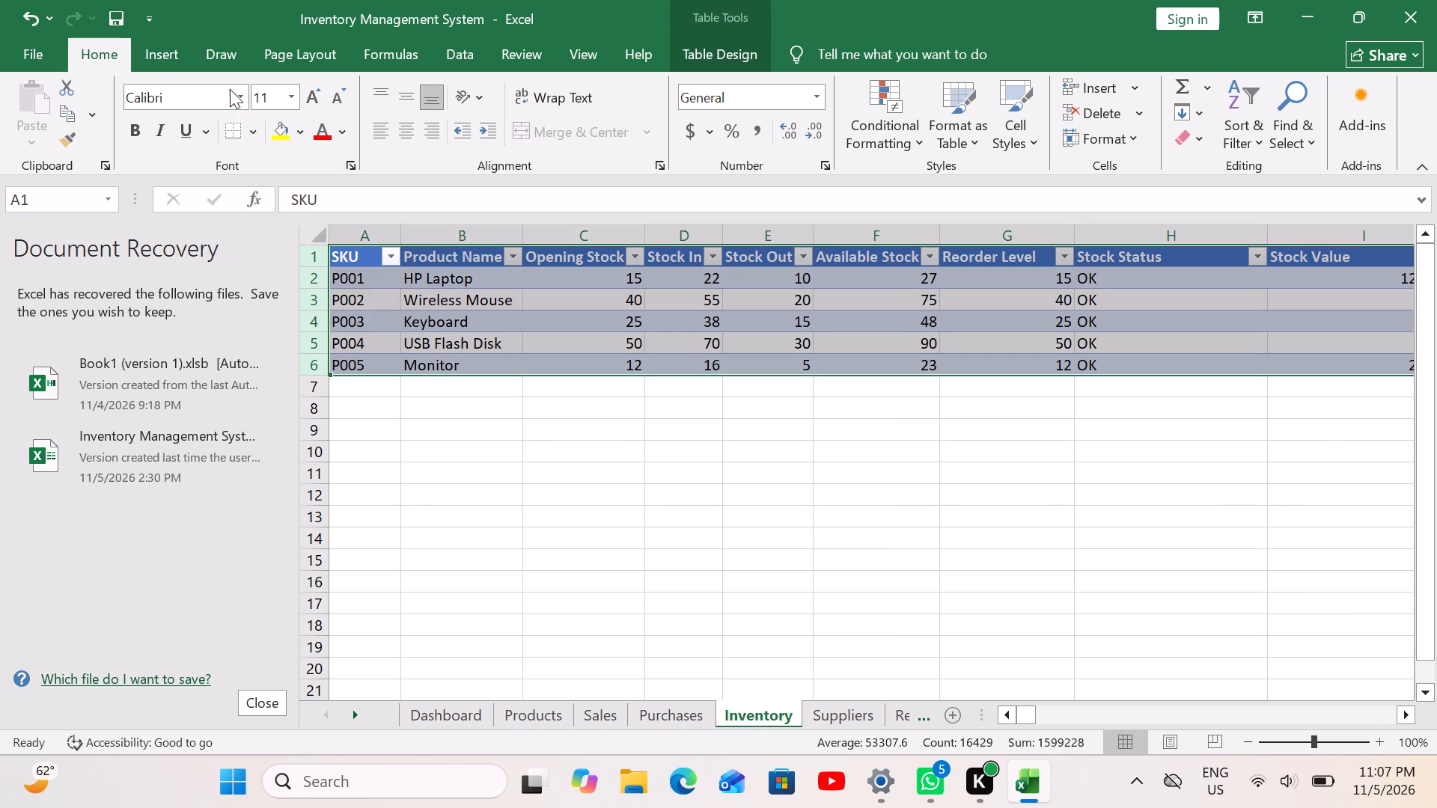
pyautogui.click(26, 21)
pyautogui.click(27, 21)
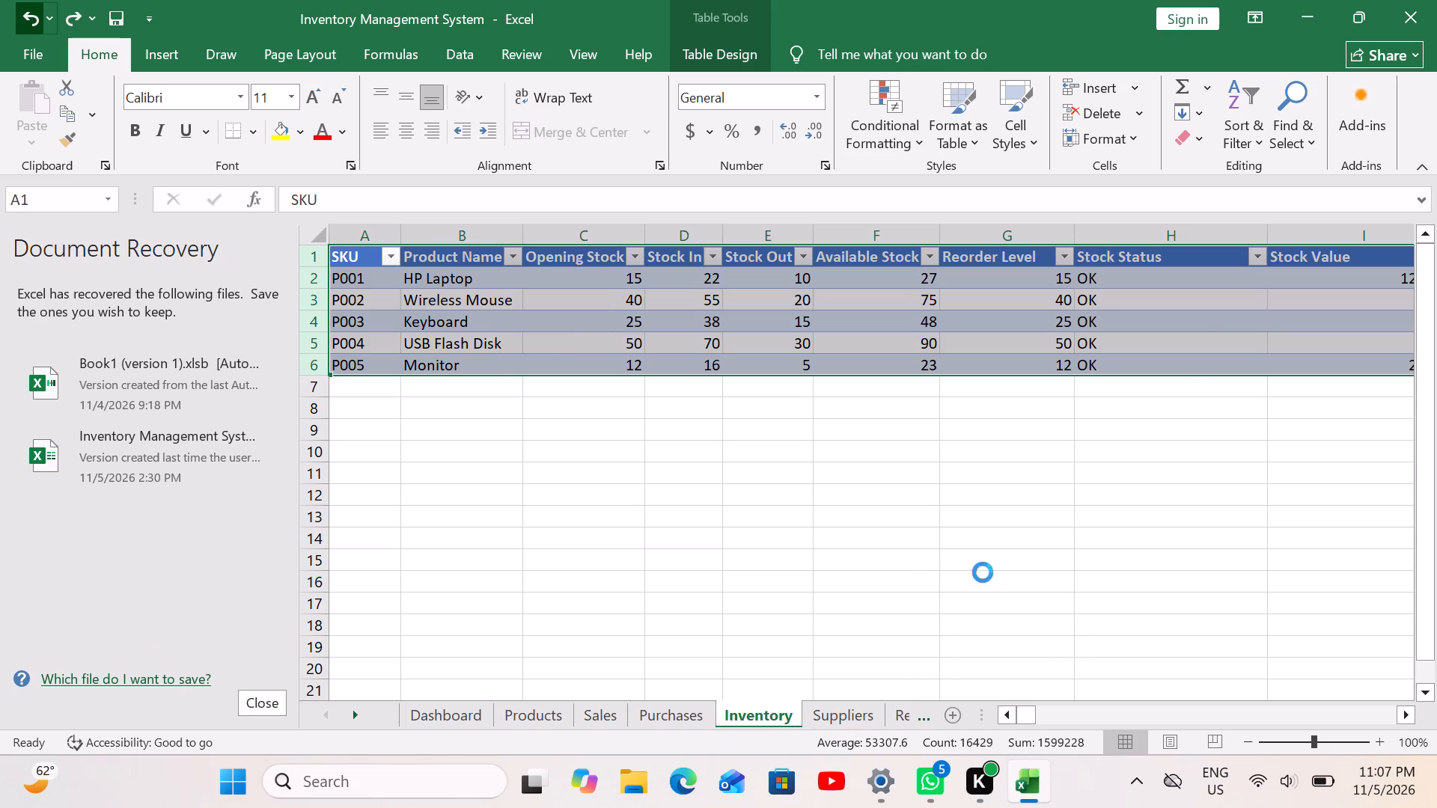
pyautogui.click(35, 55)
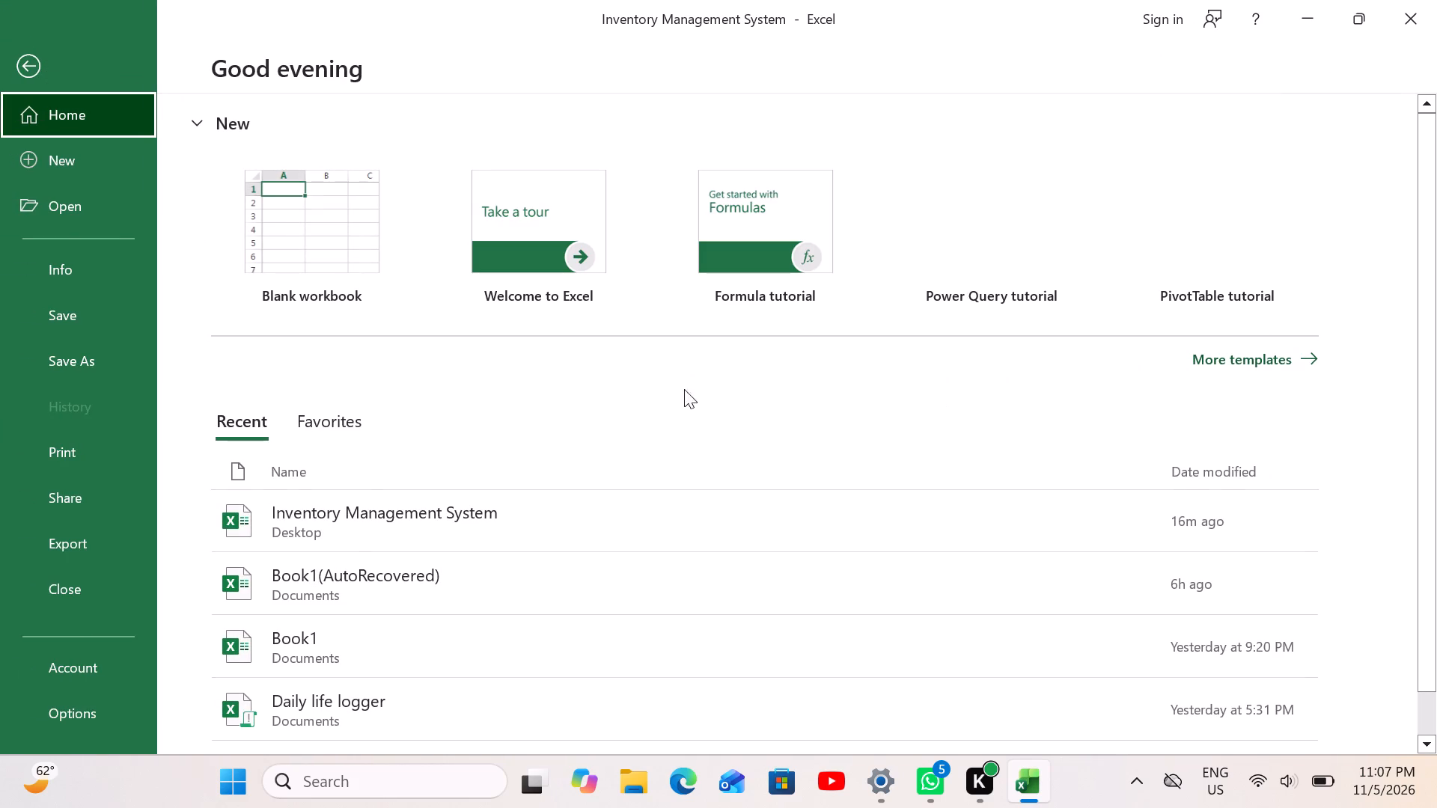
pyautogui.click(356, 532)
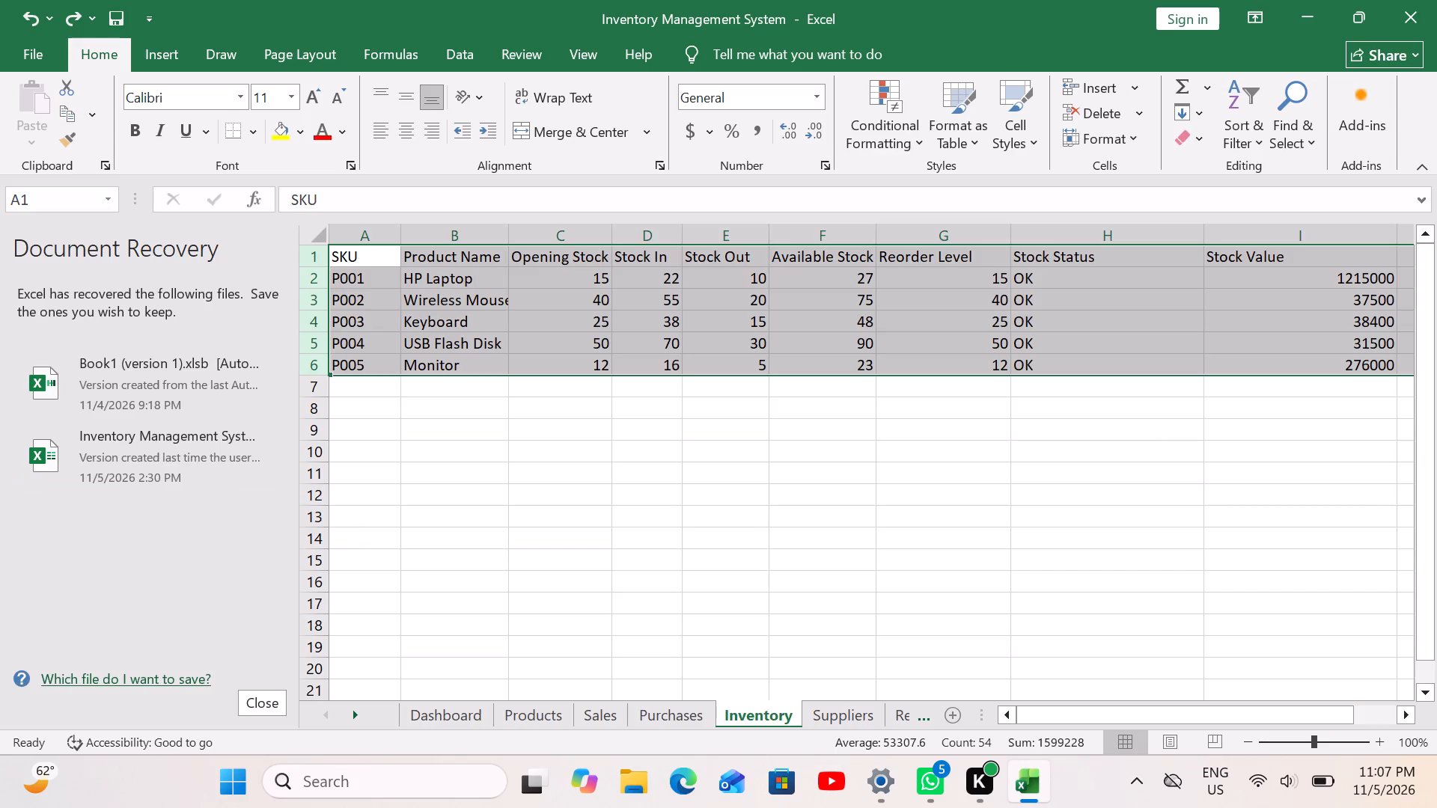
# Convert cells A1 to F4 of the Suppliers sheet into a table with headers.
pyautogui.click(822, 714)
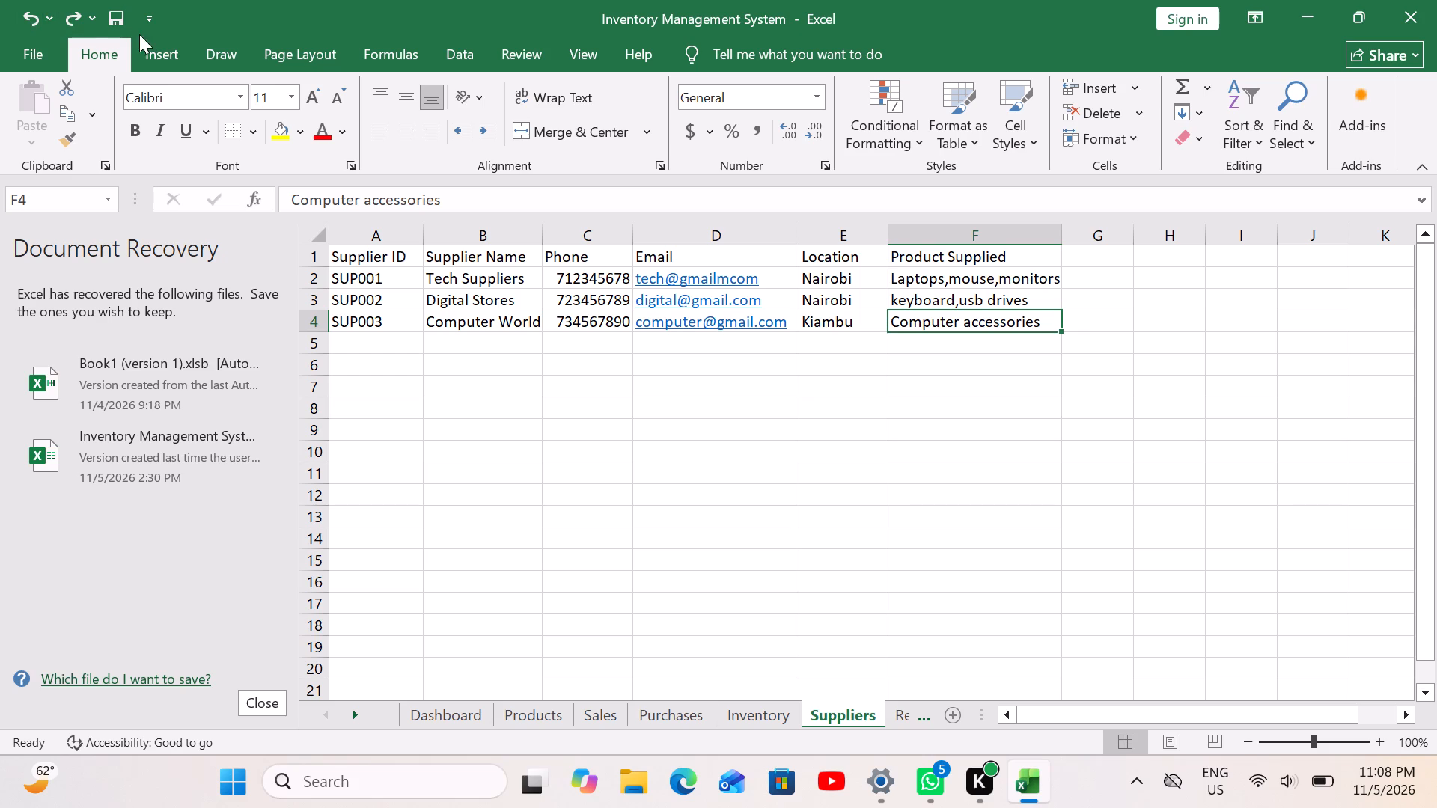
pyautogui.click(158, 54)
pyautogui.click(198, 113)
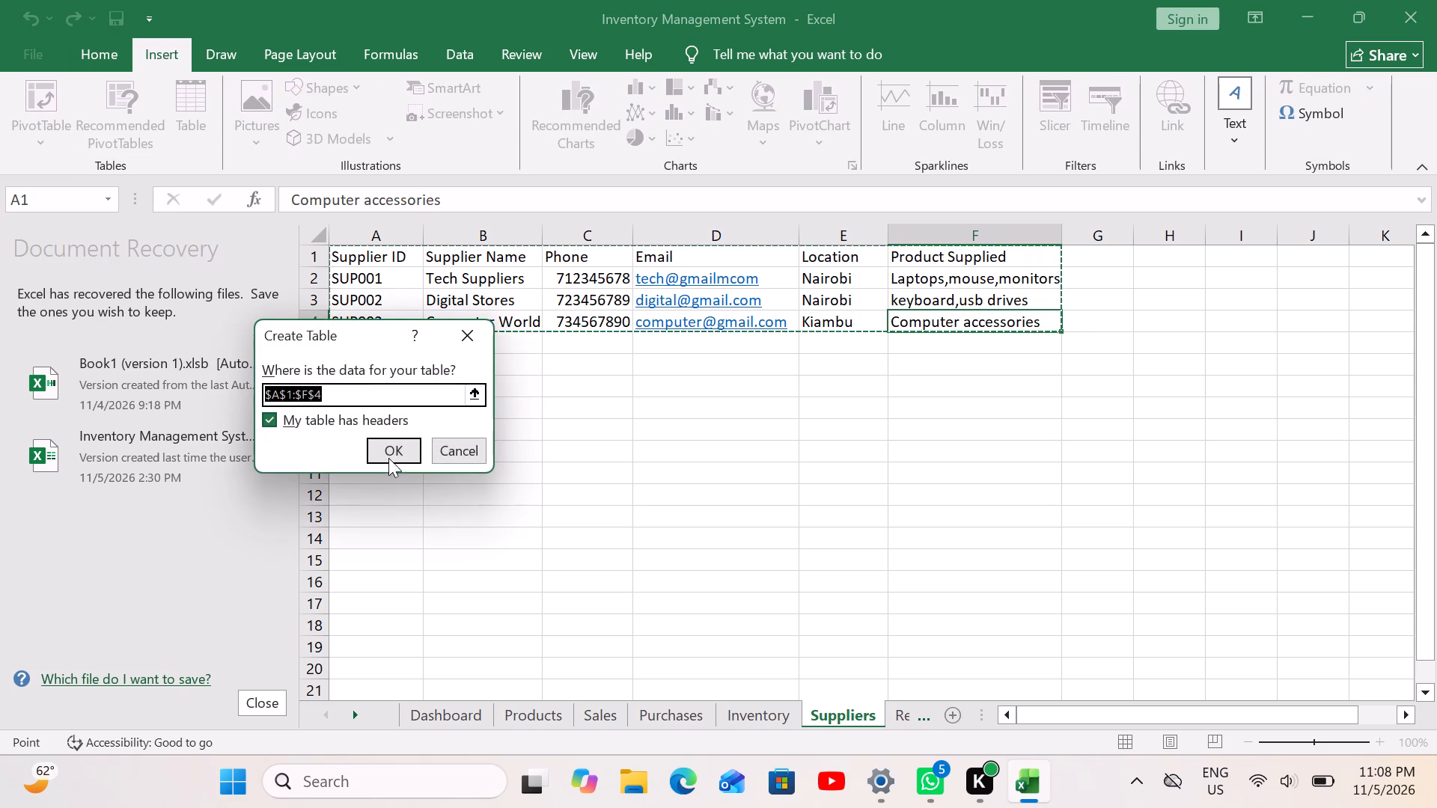
pyautogui.click(397, 452)
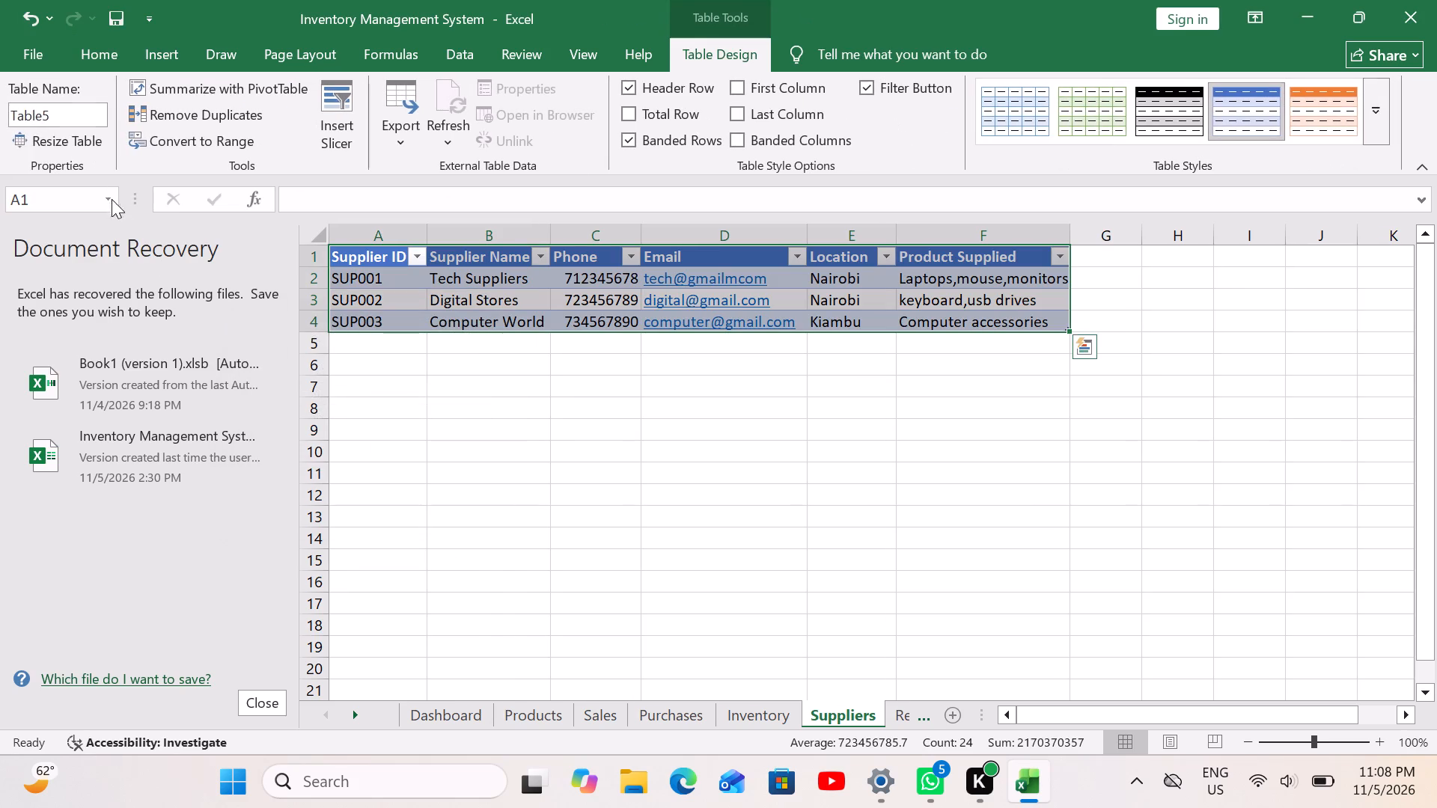
# Name the table on the Suppliers sheet TblSuppliers and save the workbook.
pyautogui.click(78, 113)
pyautogui.click(76, 113)
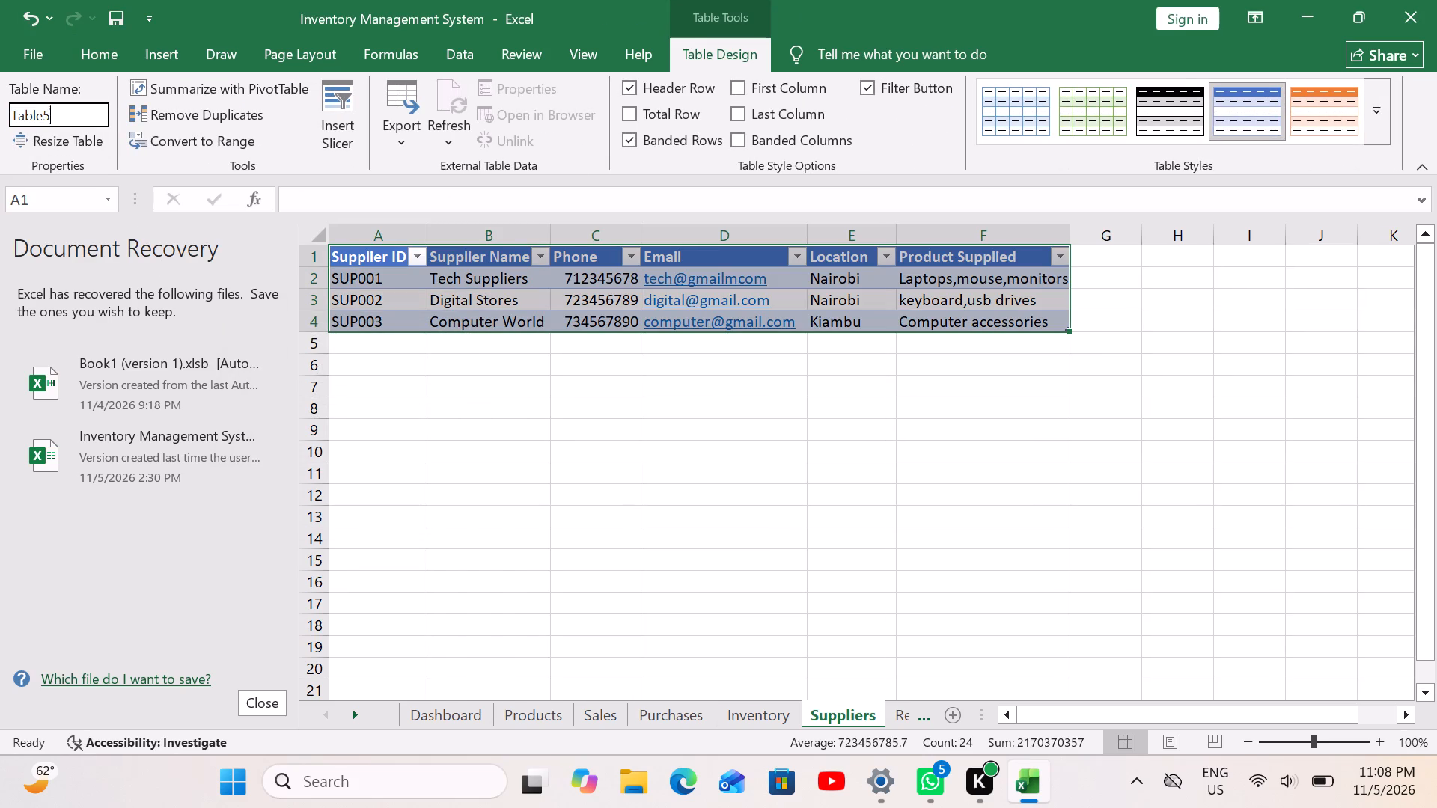
pyautogui.press('Delete')
pyautogui.press('Delete')
pyautogui.press('Delete')
pyautogui.press('Delete')
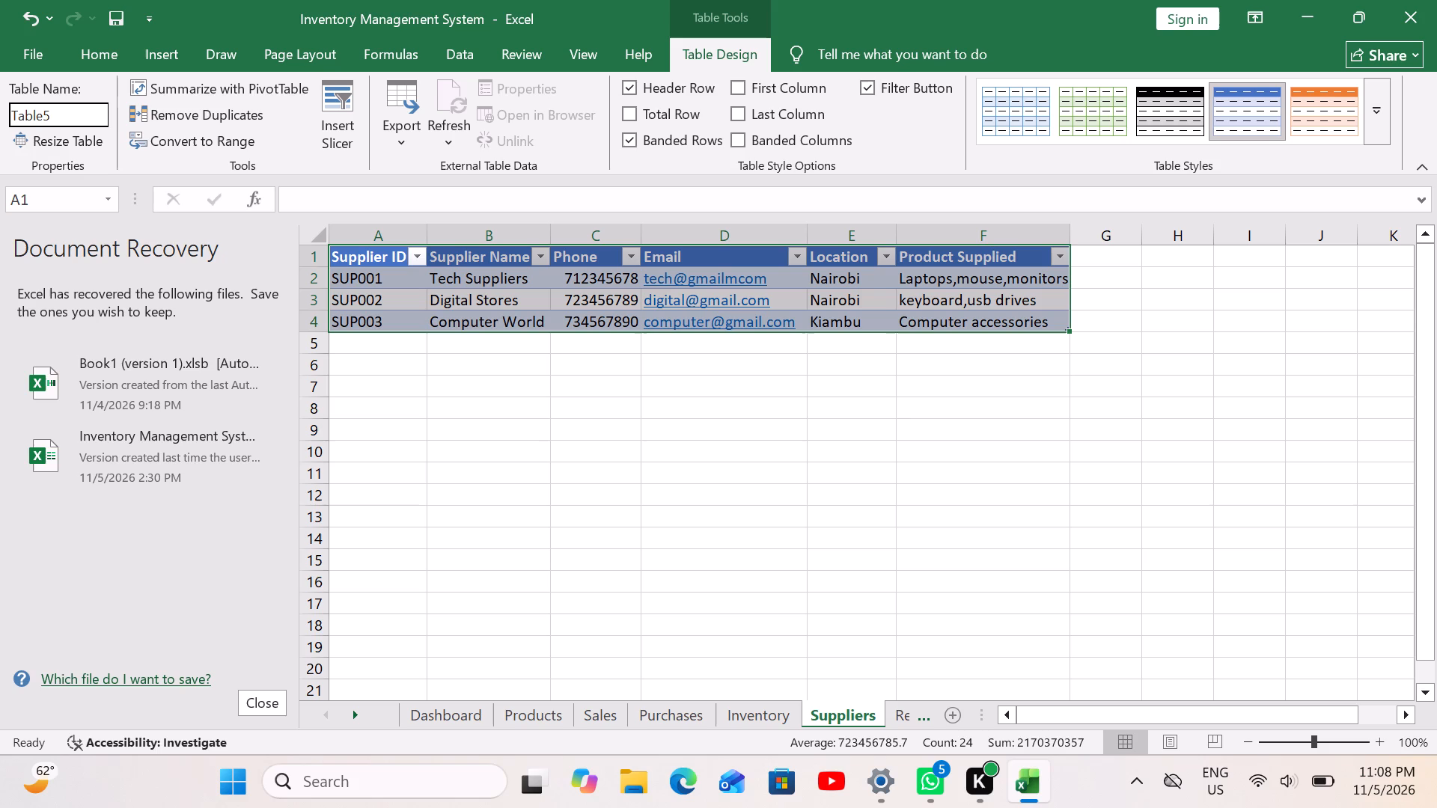
pyautogui.press('Delete')
pyautogui.press('BackSpace')
pyautogui.press('BackSpace')
pyautogui.press('BackSpace')
pyautogui.press('BackSpace')
pyautogui.press('BackSpace')
pyautogui.write('bl')
pyautogui.press('s')
pyautogui.write('uppliers')
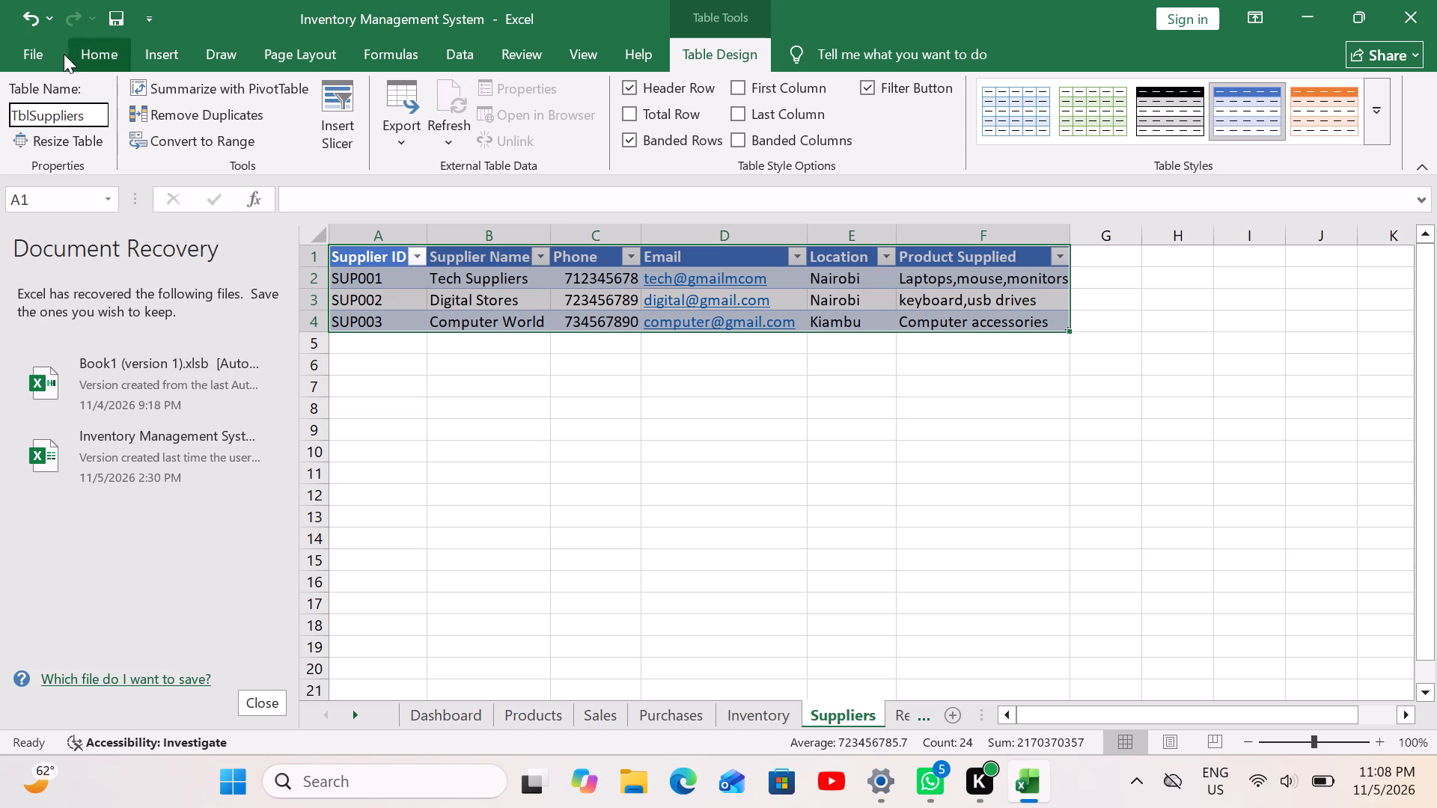
pyautogui.click(62, 52)
pyautogui.click(118, 317)
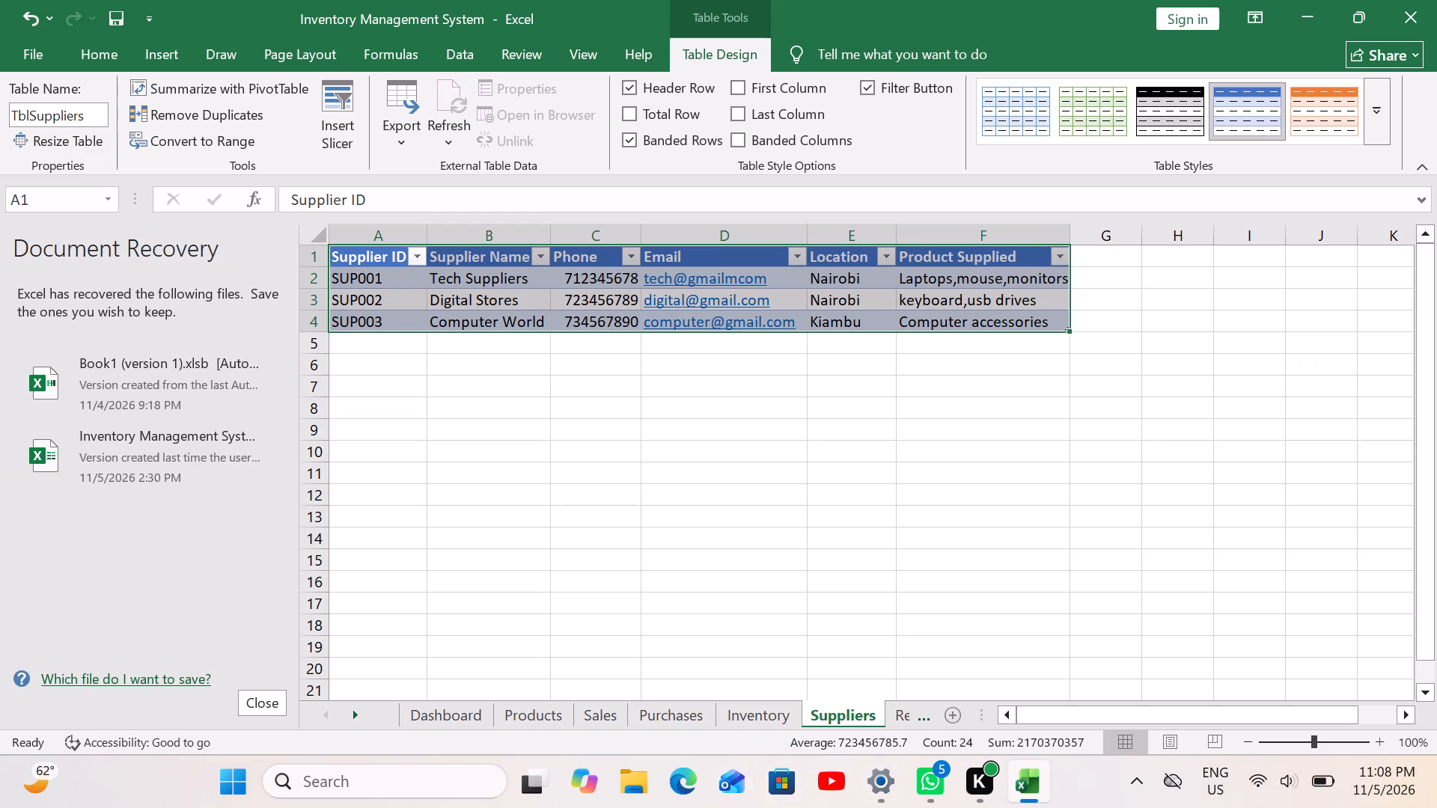
# Switch to the empty Dashboard sheet at the start of the workbook.
pyautogui.click(912, 714)
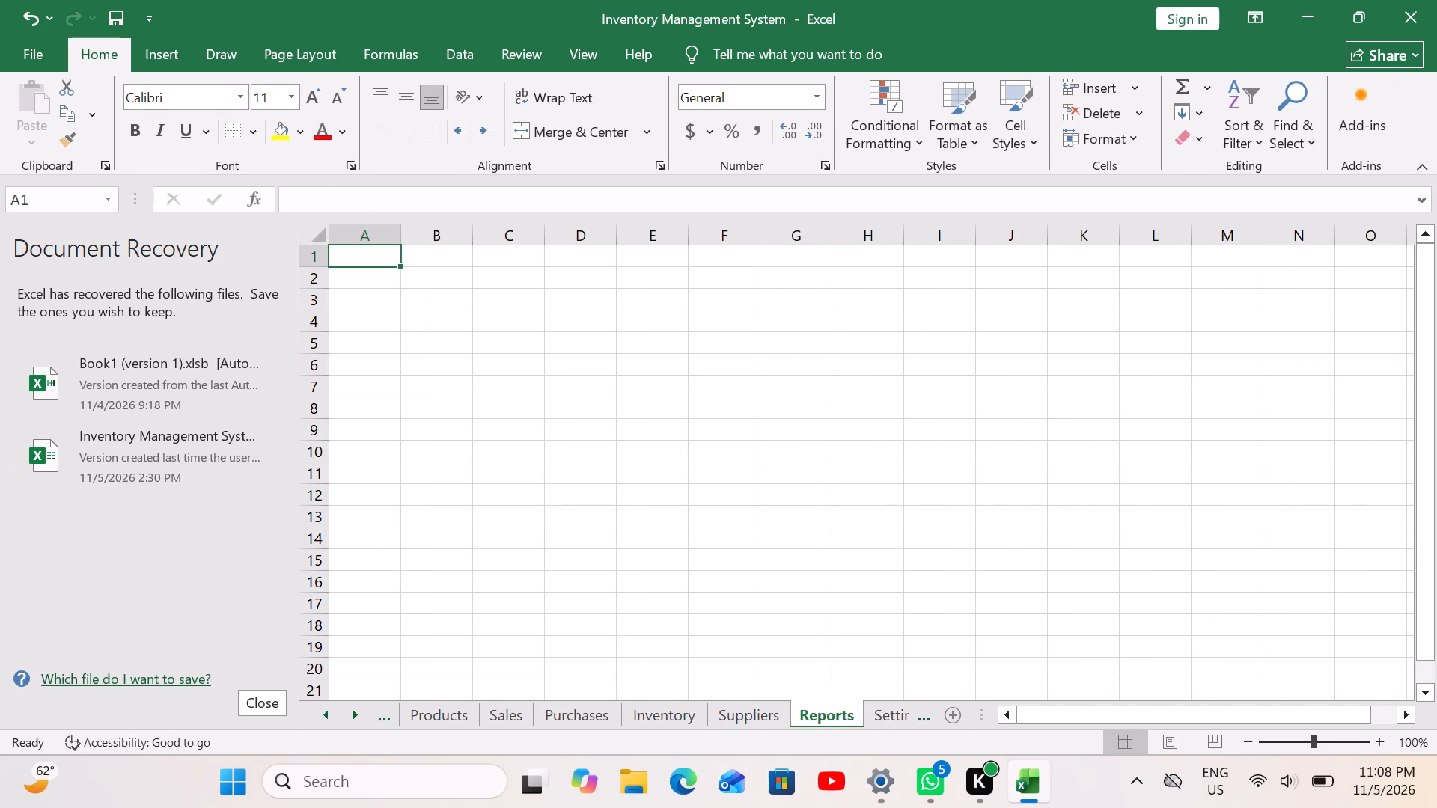
pyautogui.click(372, 714)
pyautogui.click(447, 715)
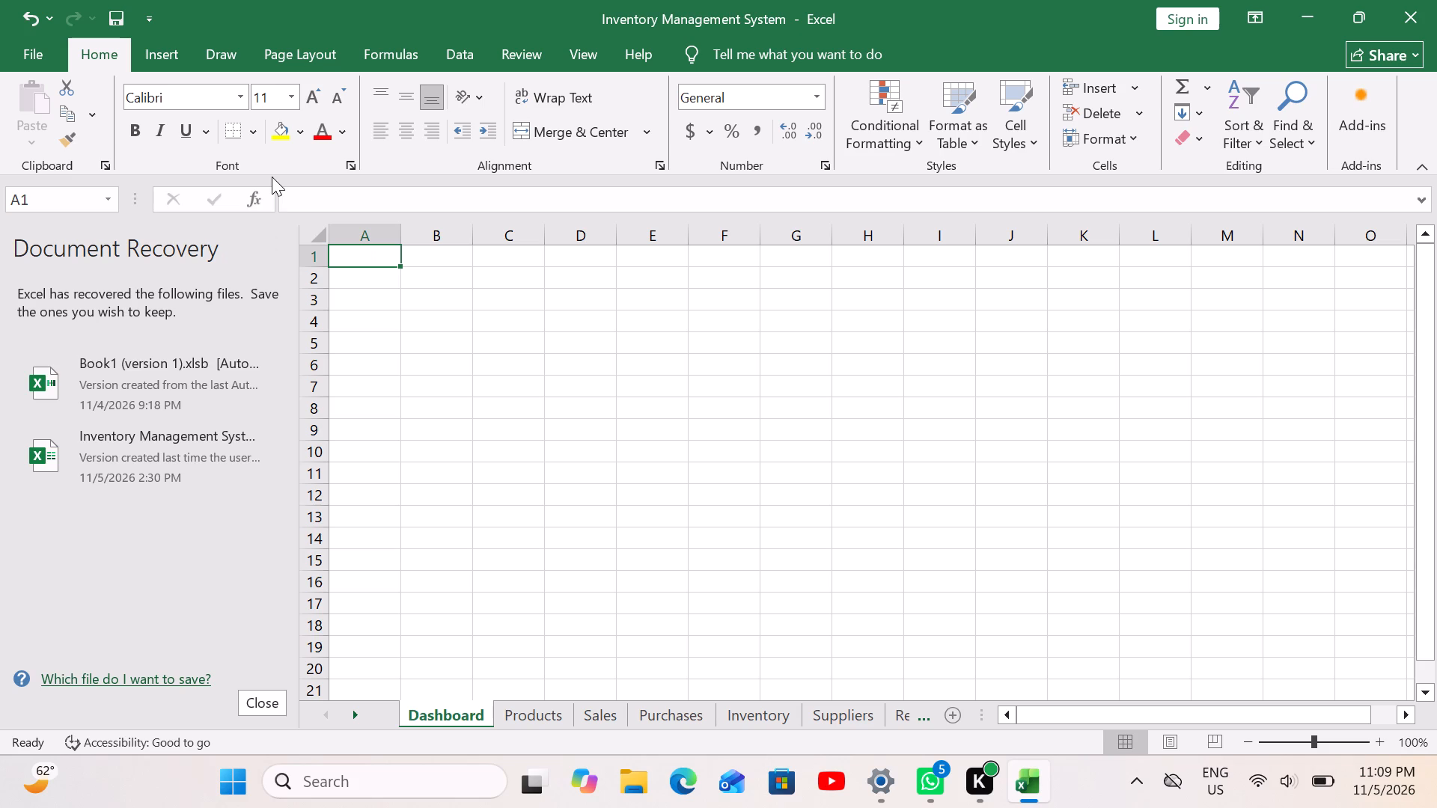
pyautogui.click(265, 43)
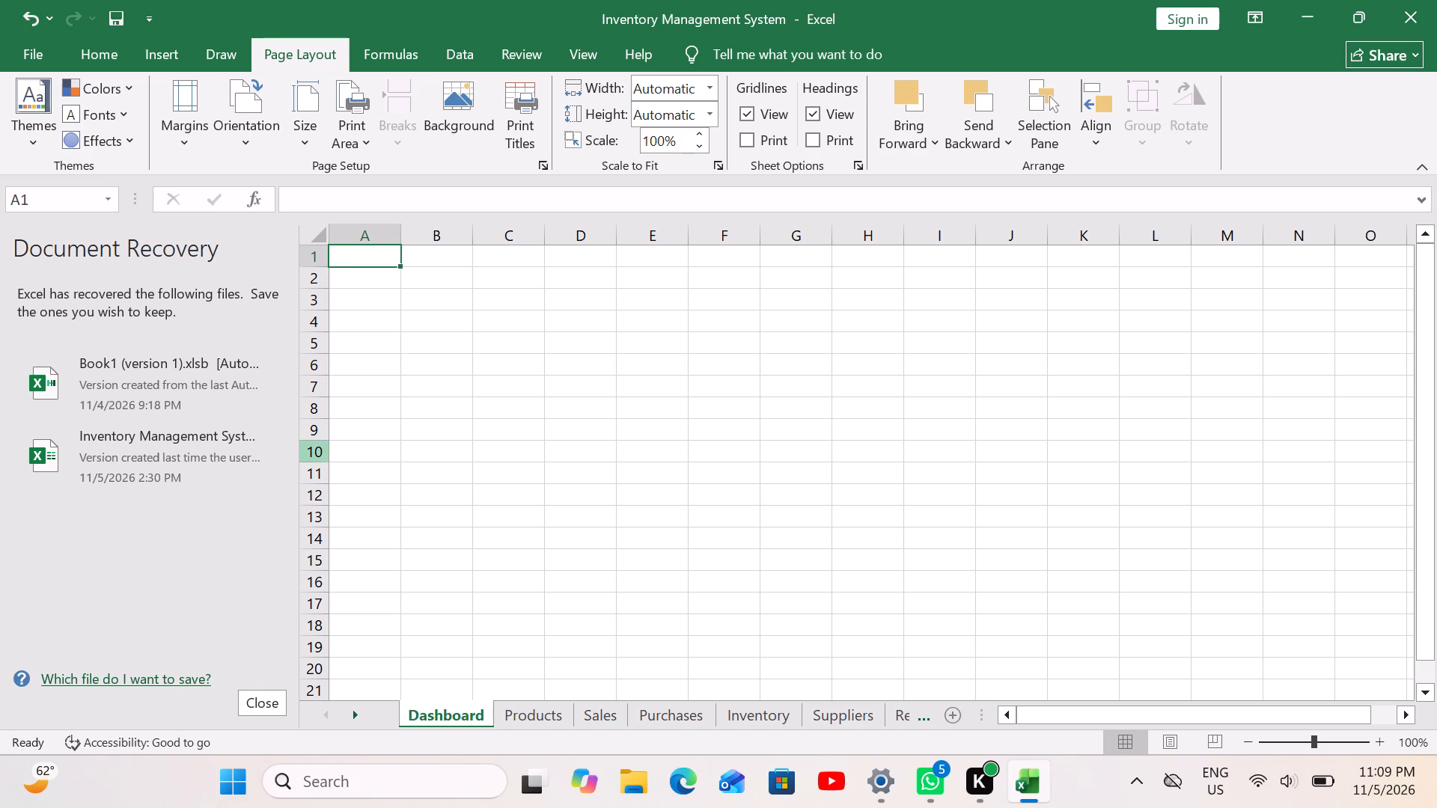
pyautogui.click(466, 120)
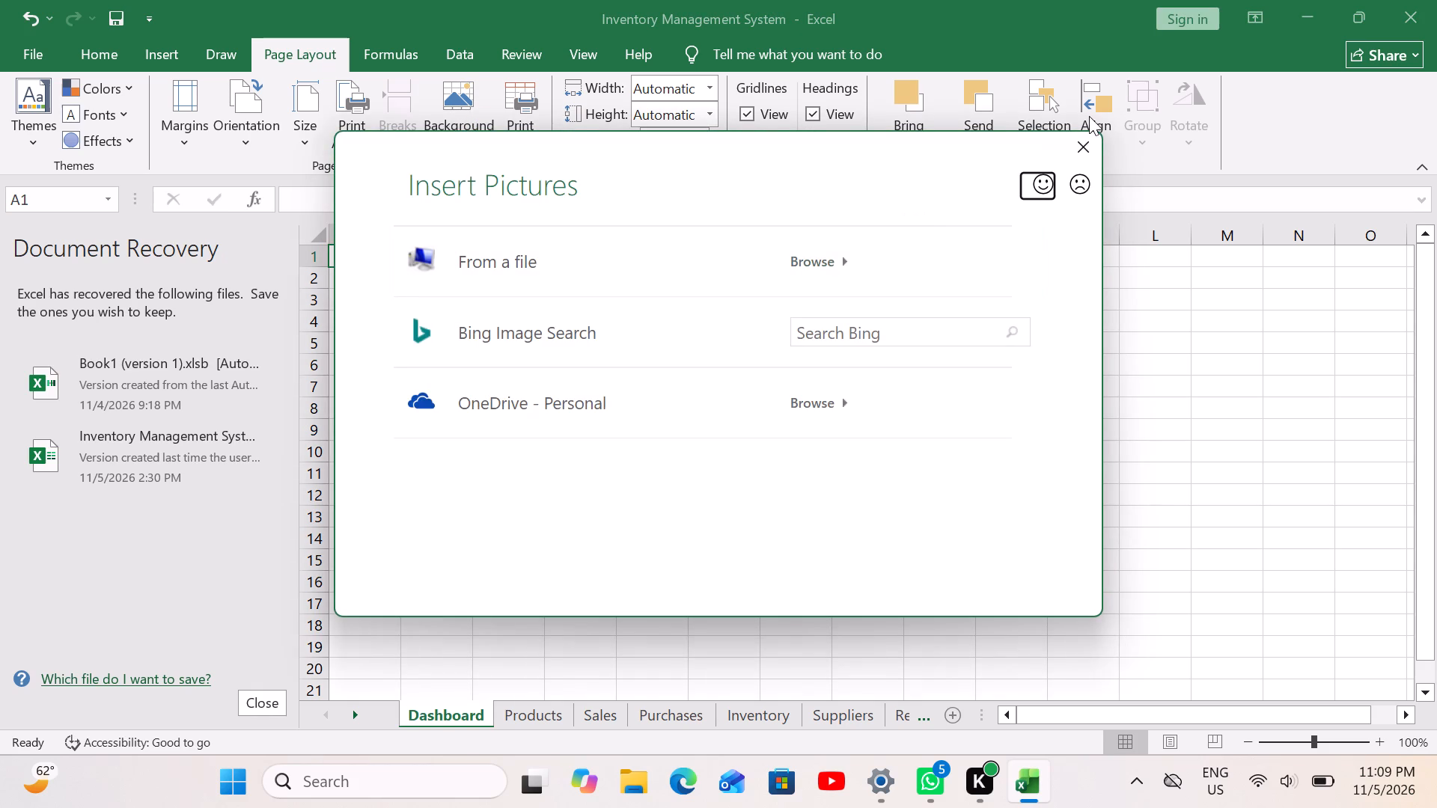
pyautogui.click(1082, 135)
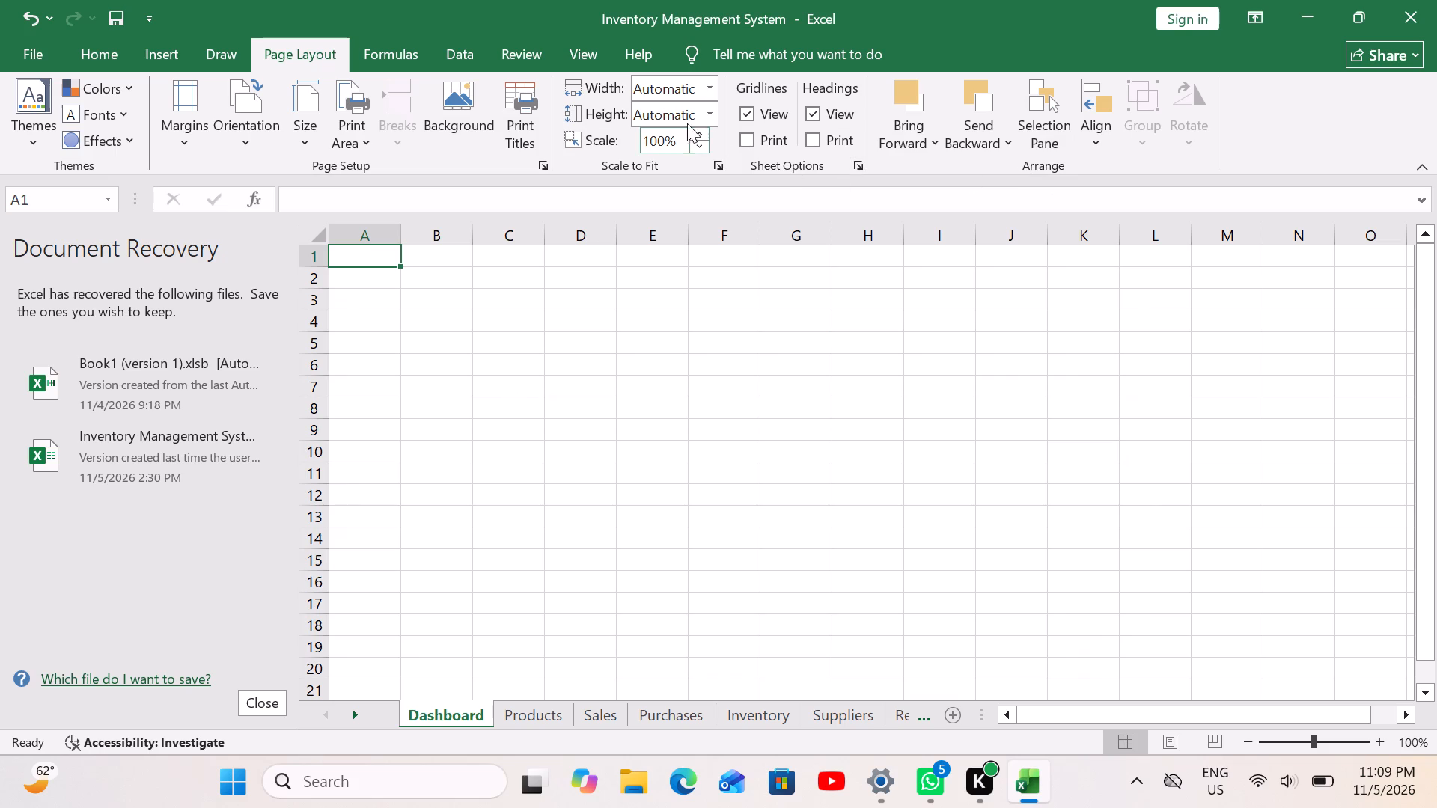
# Search the help for "to put a tittle" and close the help information.
pyautogui.click(806, 46)
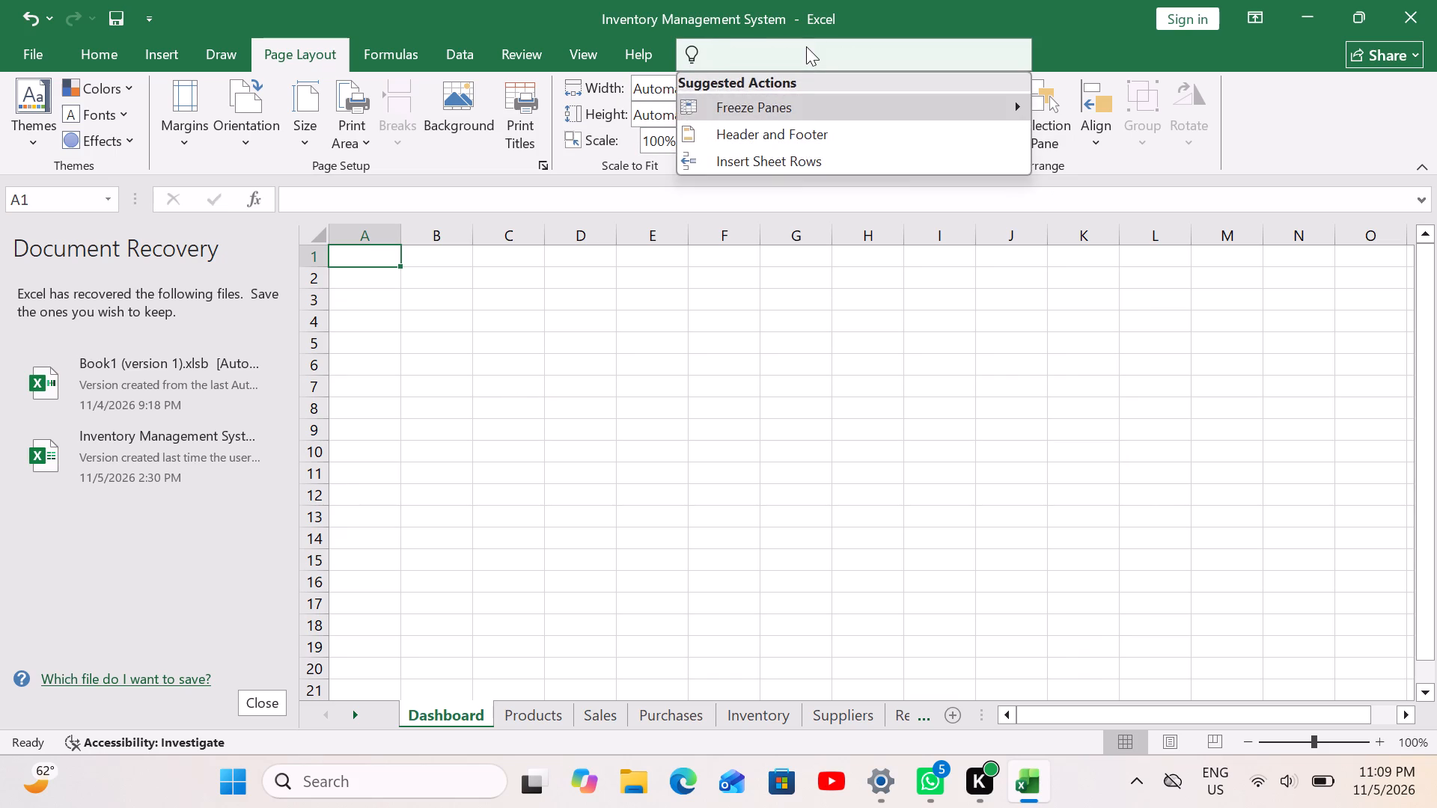
pyautogui.press('t')
pyautogui.write('o')
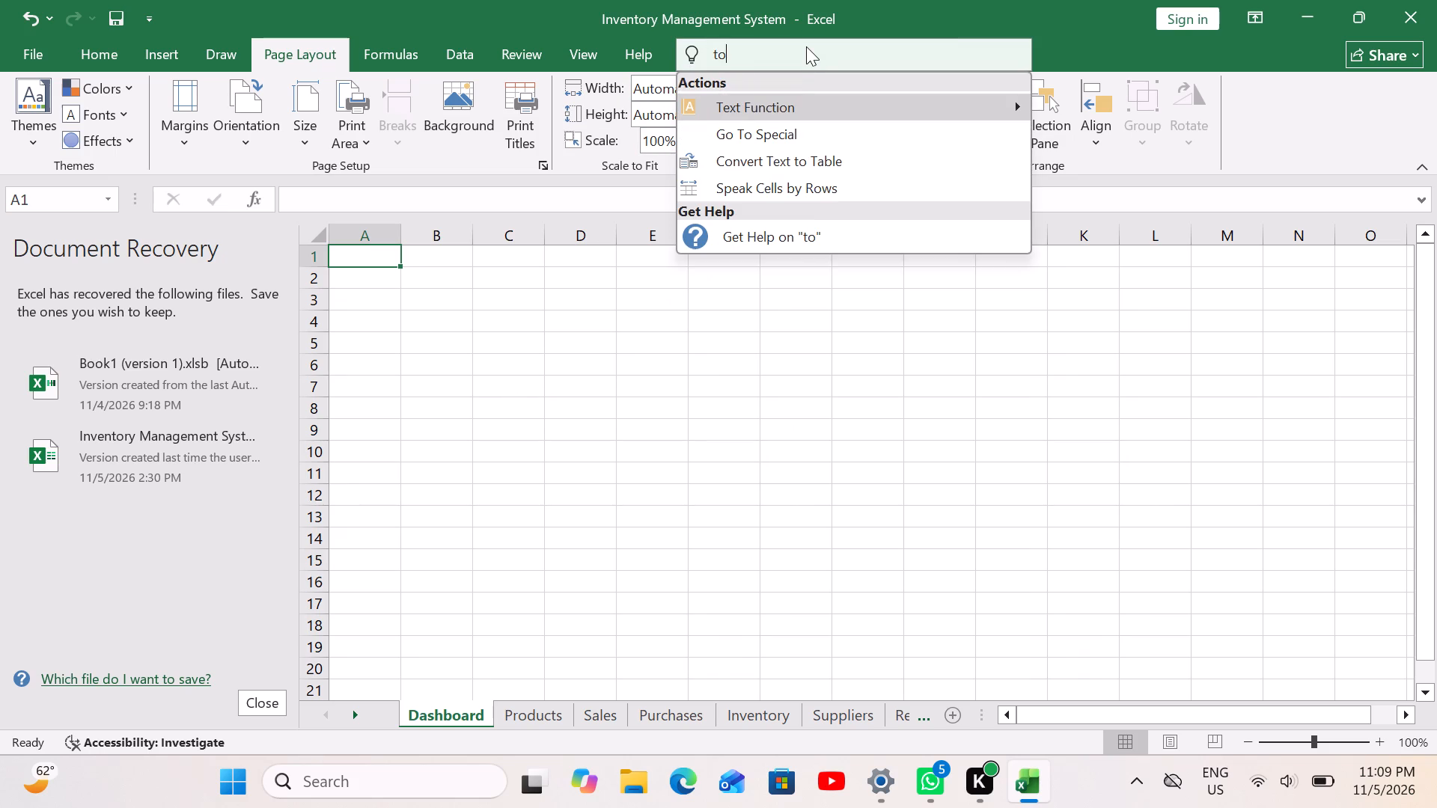
pyautogui.press('space')
pyautogui.write('put a tittle')
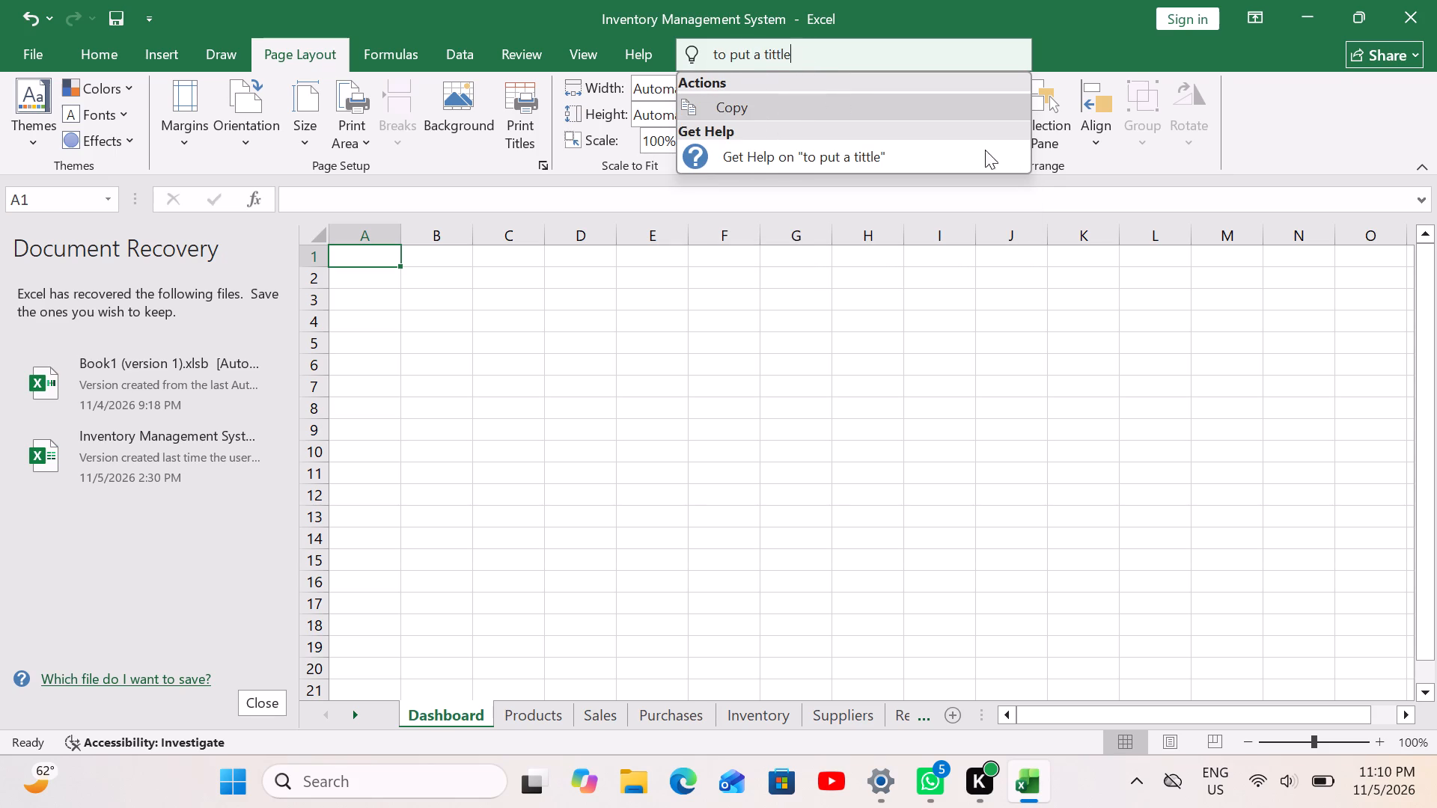
pyautogui.press('Return')
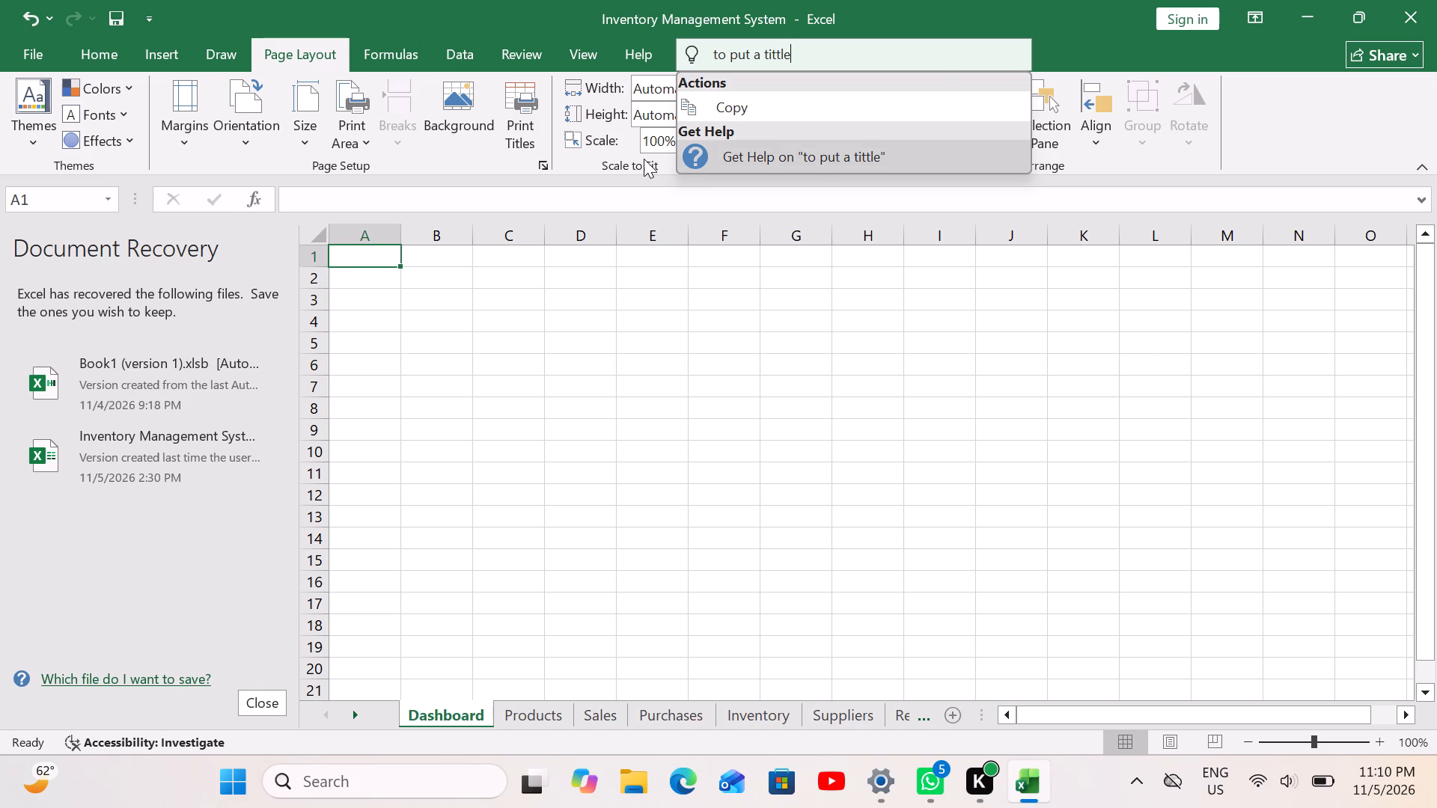
pyautogui.click(804, 163)
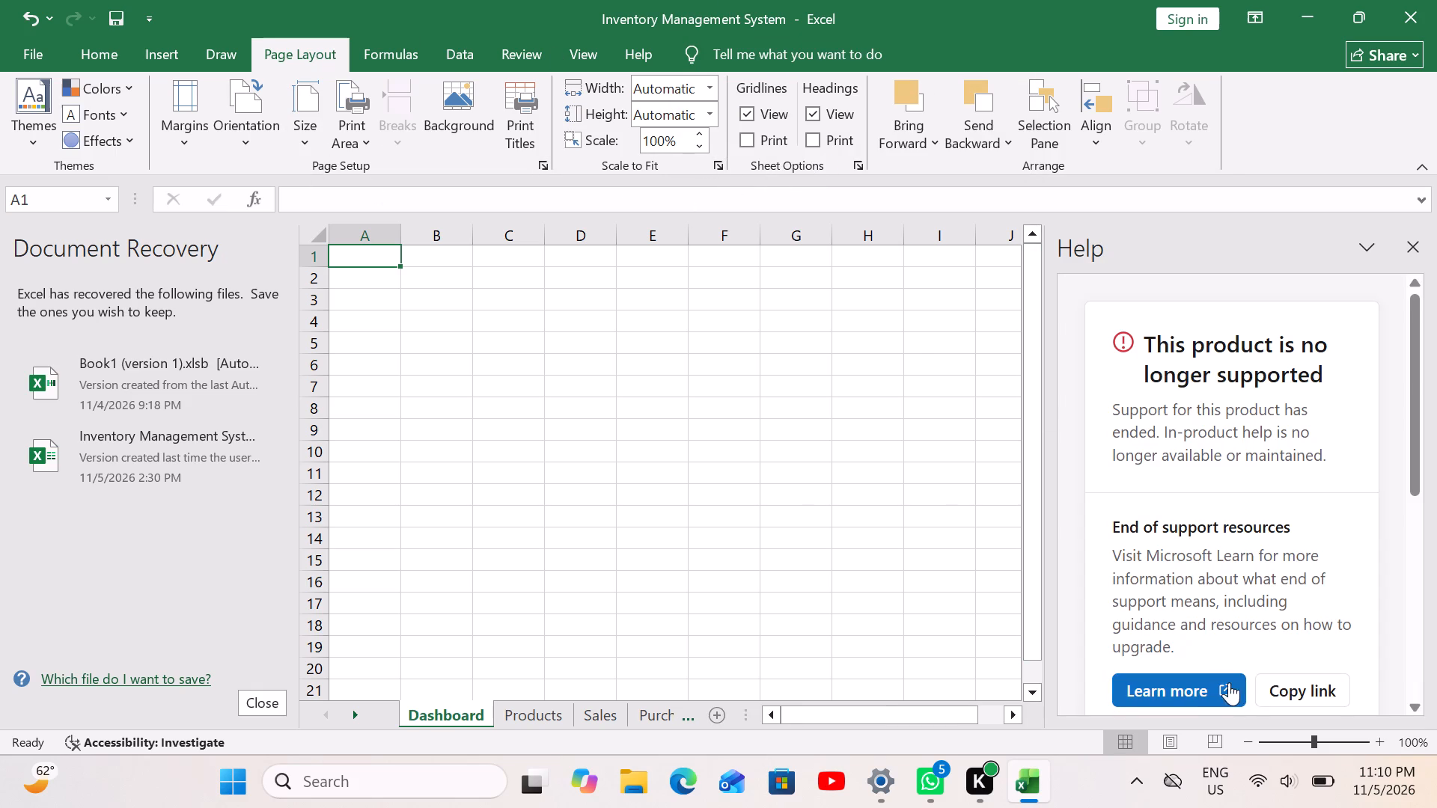
pyautogui.click(1418, 251)
pyautogui.click(1407, 244)
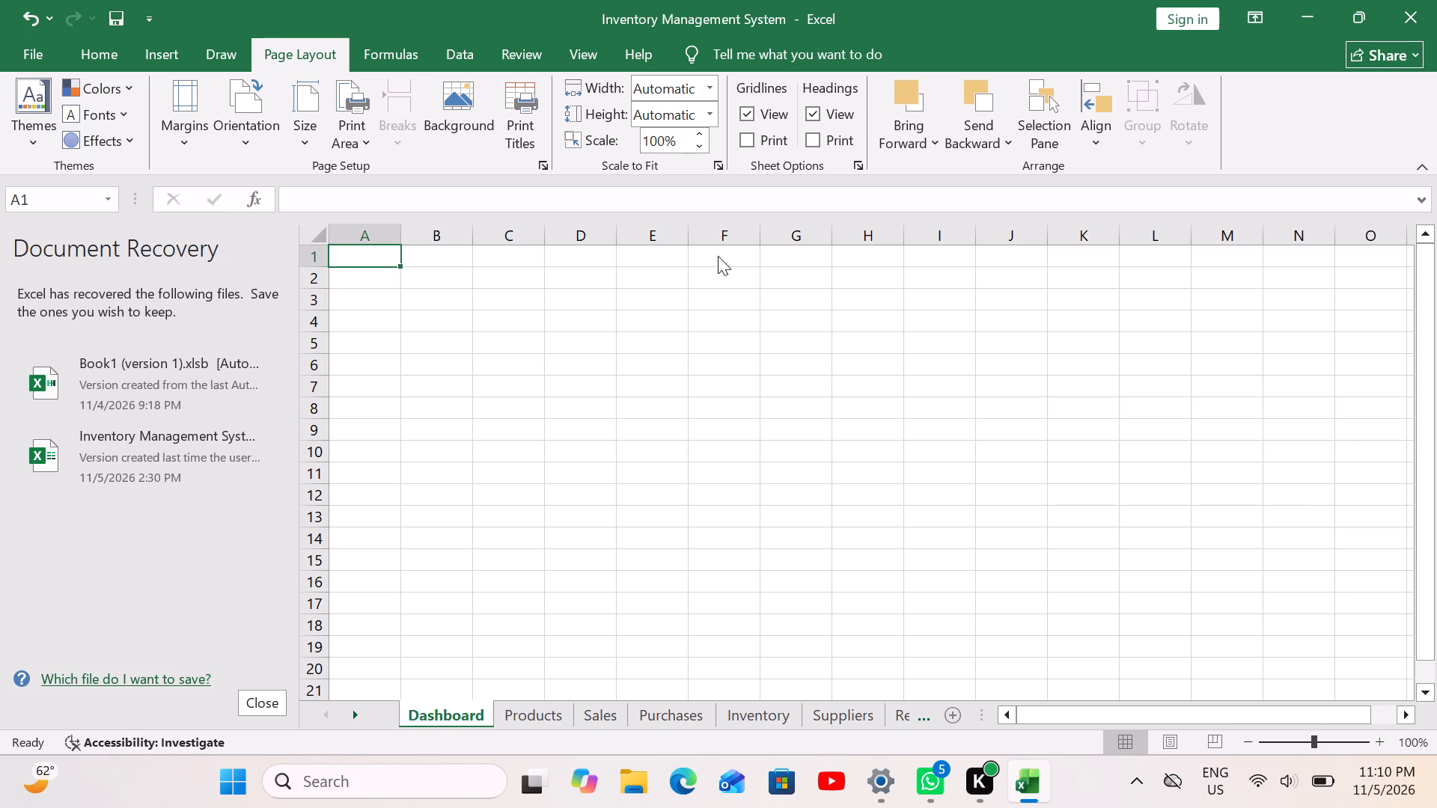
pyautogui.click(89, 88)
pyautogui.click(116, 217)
# Merge and centre cells A1 to N1 on the Dashboard sheet and set the merged cell to bold.
pyautogui.moveTo(393, 257); pyautogui.dragTo(397, 266)
pyautogui.moveTo(390, 257); pyautogui.dragTo(400, 258)
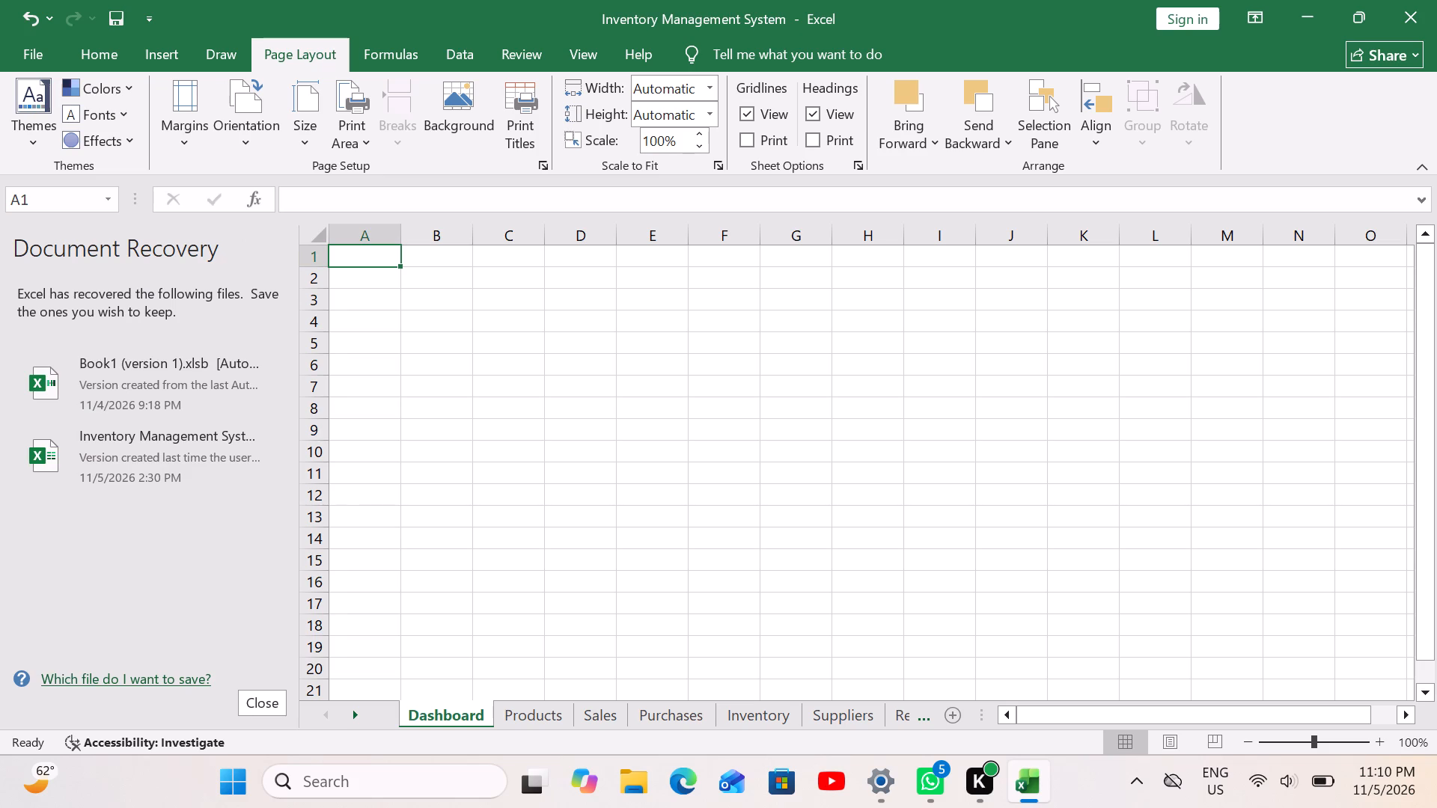
pyautogui.moveTo(400, 263); pyautogui.dragTo(889, 265)
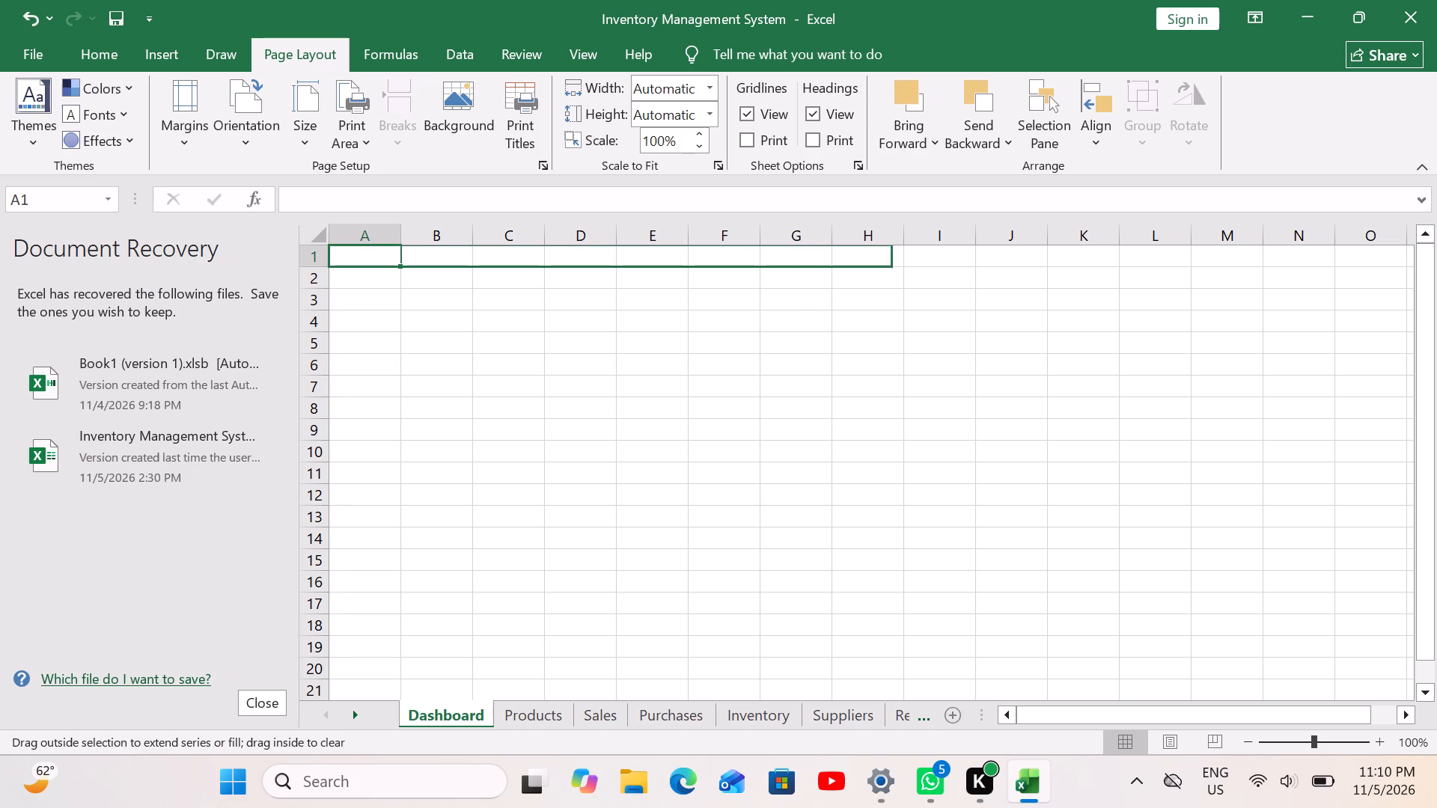
pyautogui.moveTo(889, 265); pyautogui.dragTo(1351, 238)
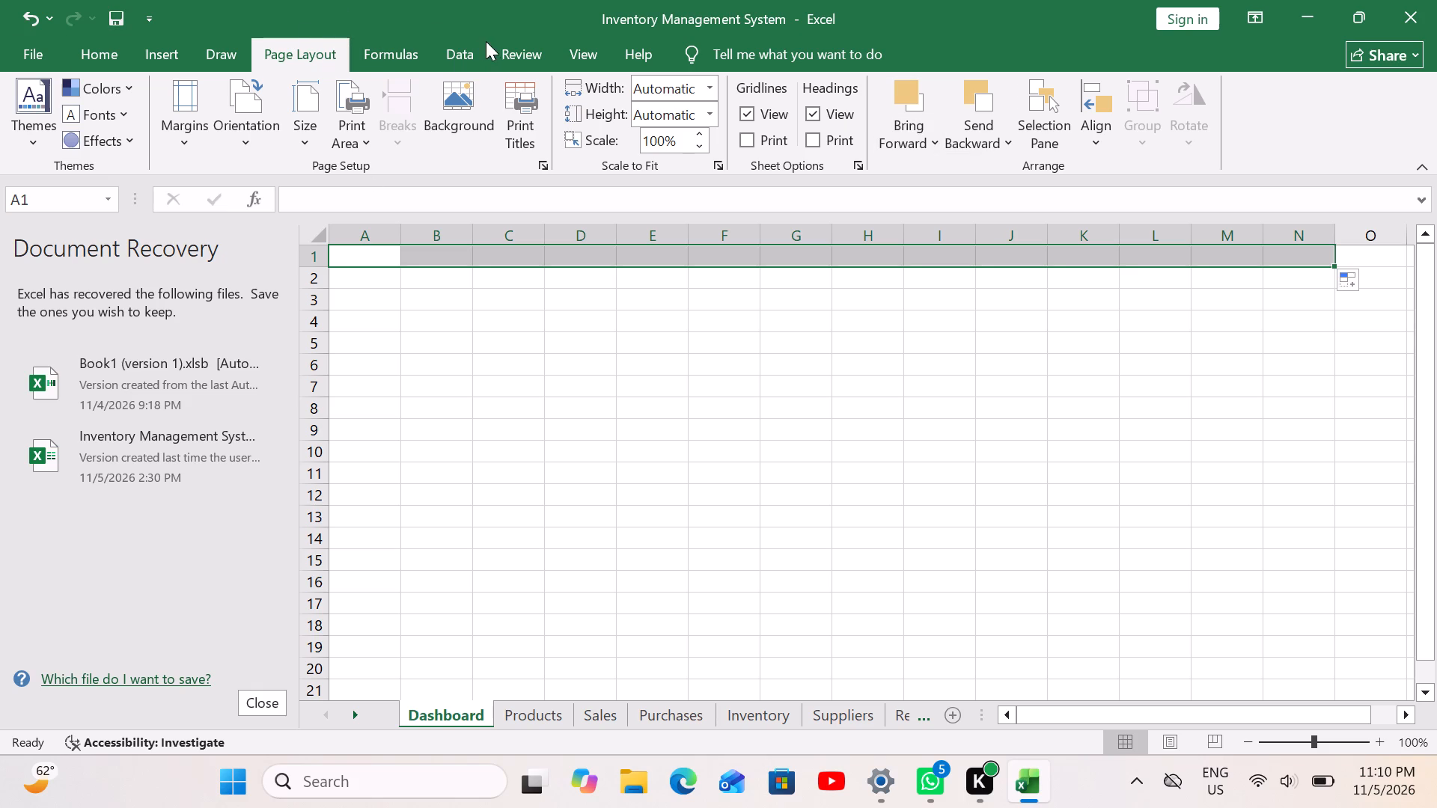
pyautogui.click(225, 65)
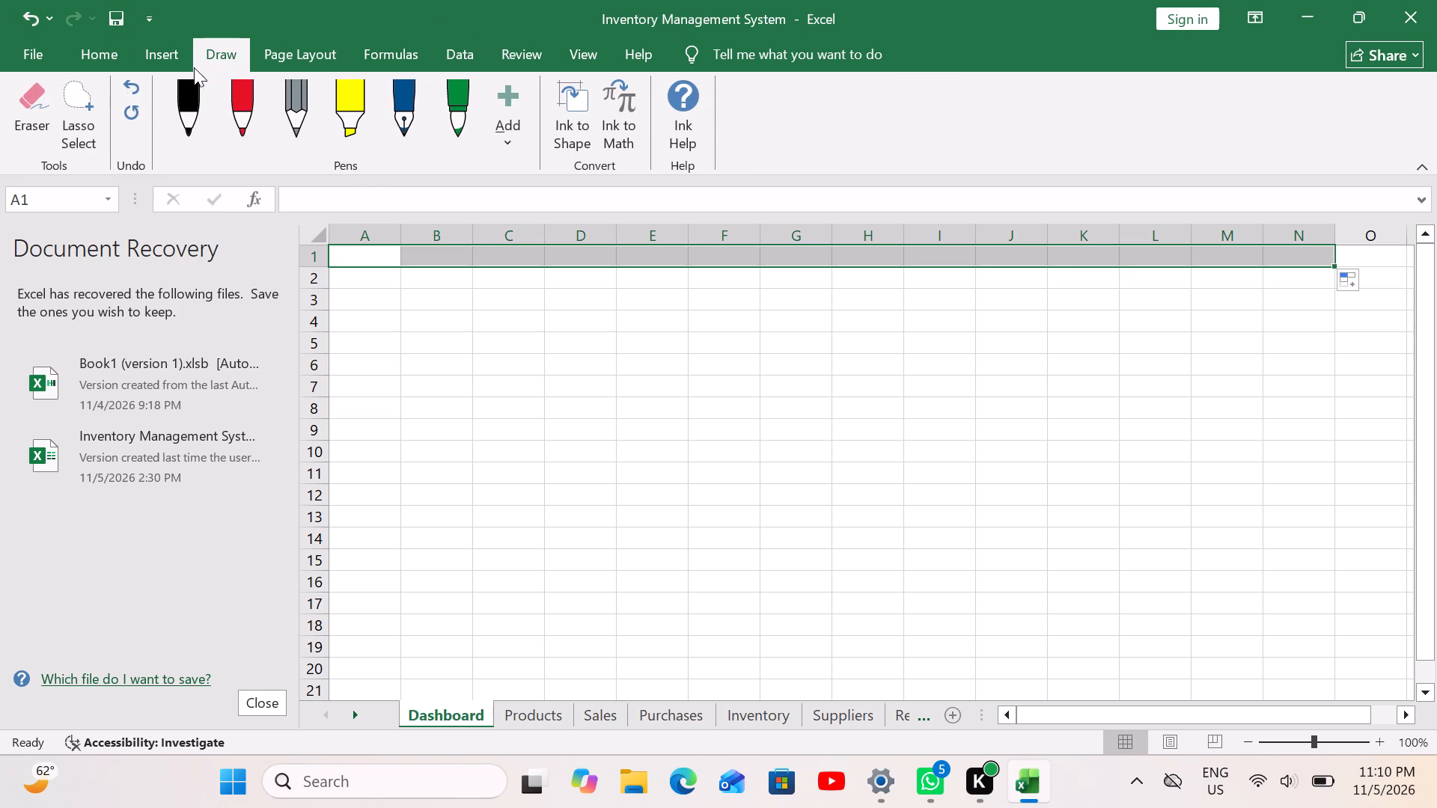
pyautogui.click(183, 60)
pyautogui.click(106, 55)
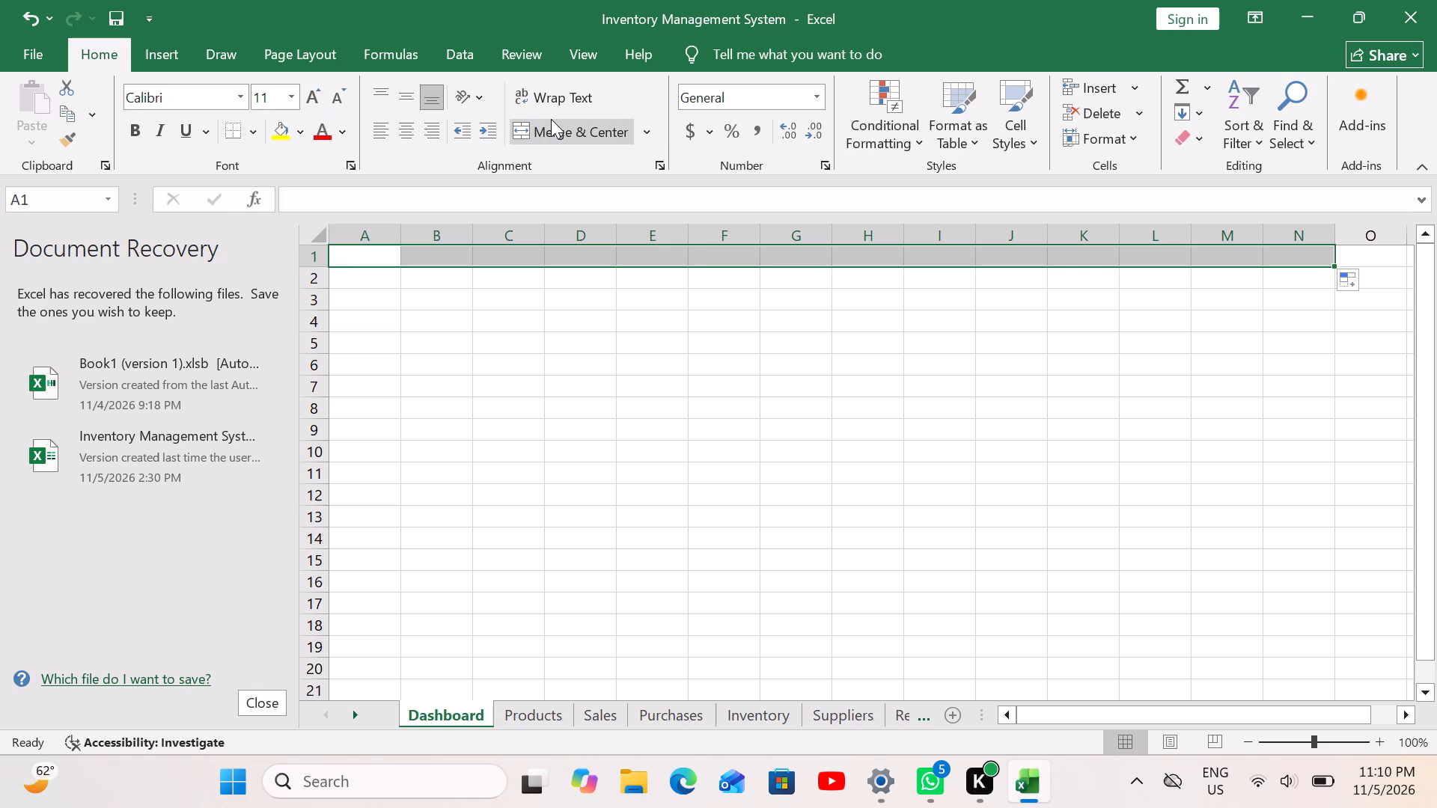
pyautogui.click(555, 120)
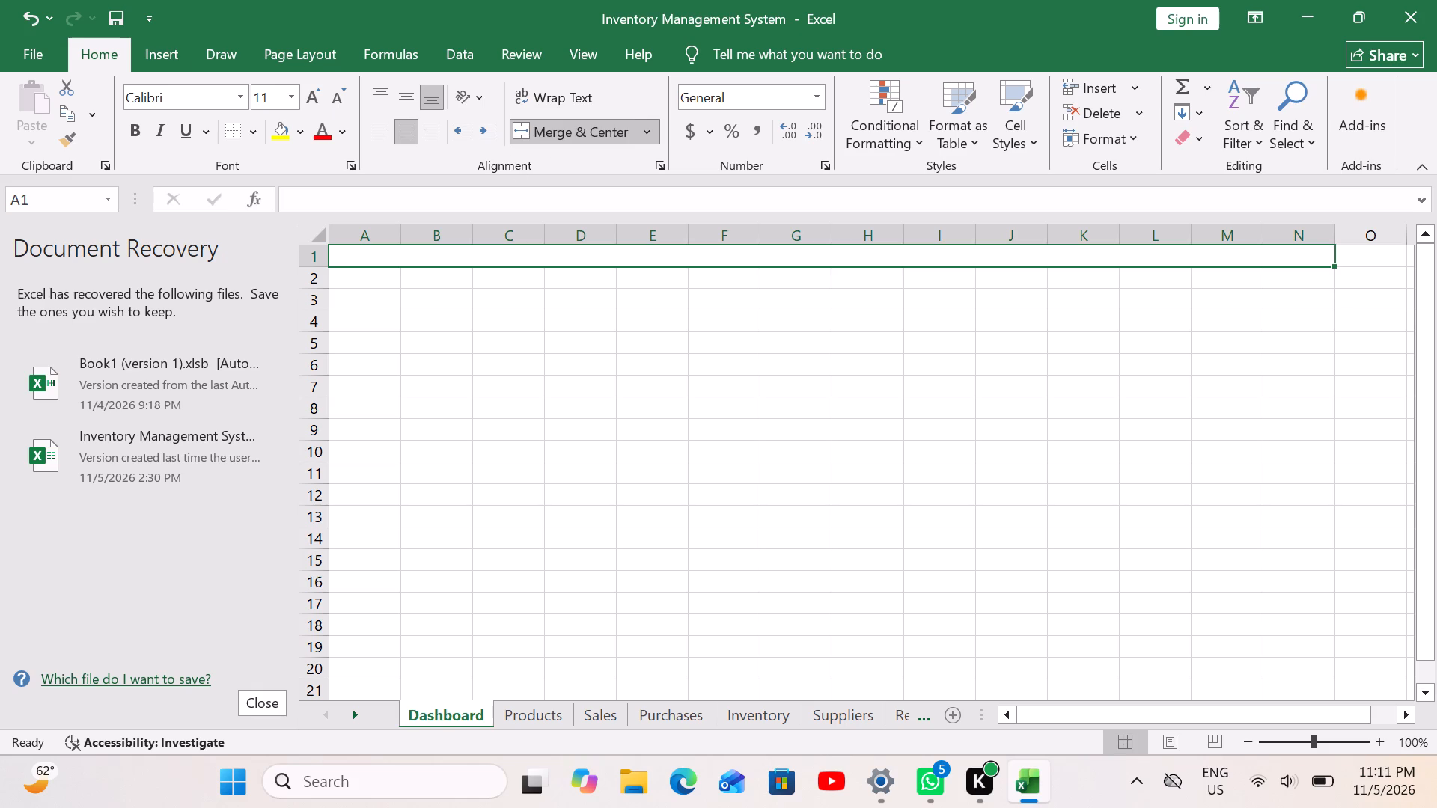
pyautogui.click(466, 254)
pyautogui.click(125, 128)
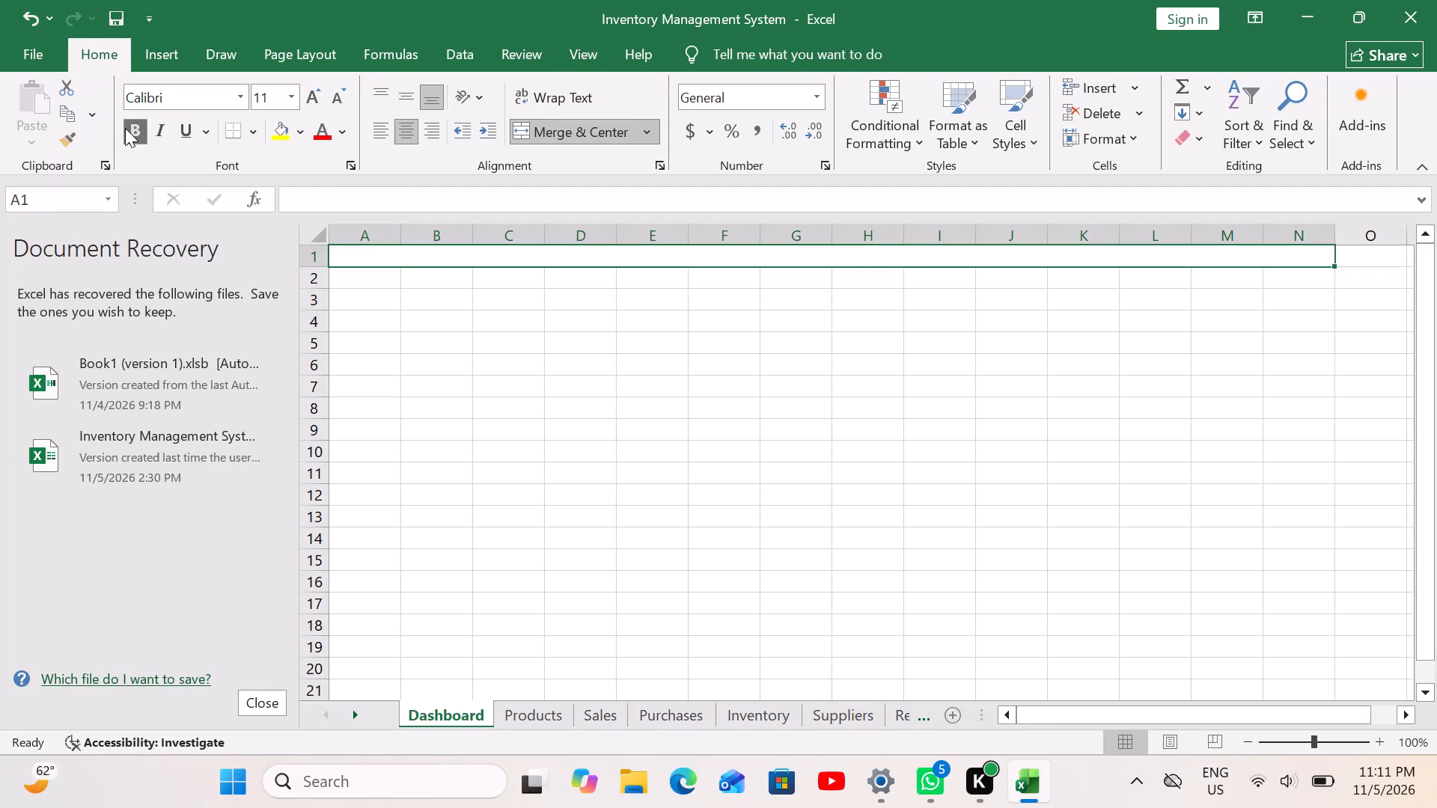
# Enter the title INVENTORY MANAGEMENT SYSTEM in the merged cell A1 to N1 on the Dashboard sheet.
pyautogui.click(401, 251)
pyautogui.click(391, 258)
pyautogui.doubleClick(390, 261)
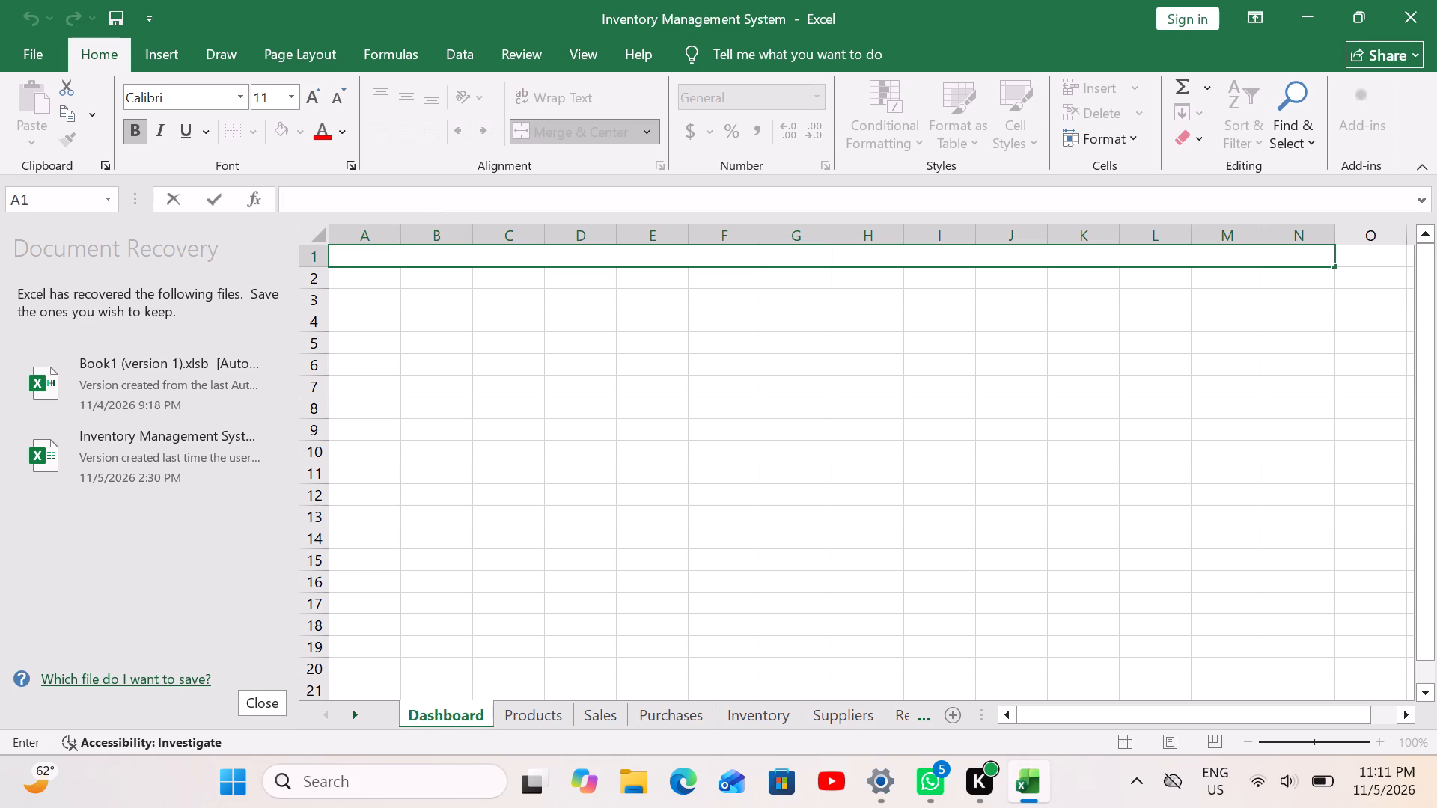
pyautogui.press('t')
pyautogui.press('BackSpace')
pyautogui.write('IN')
pyautogui.write('VENTORY')
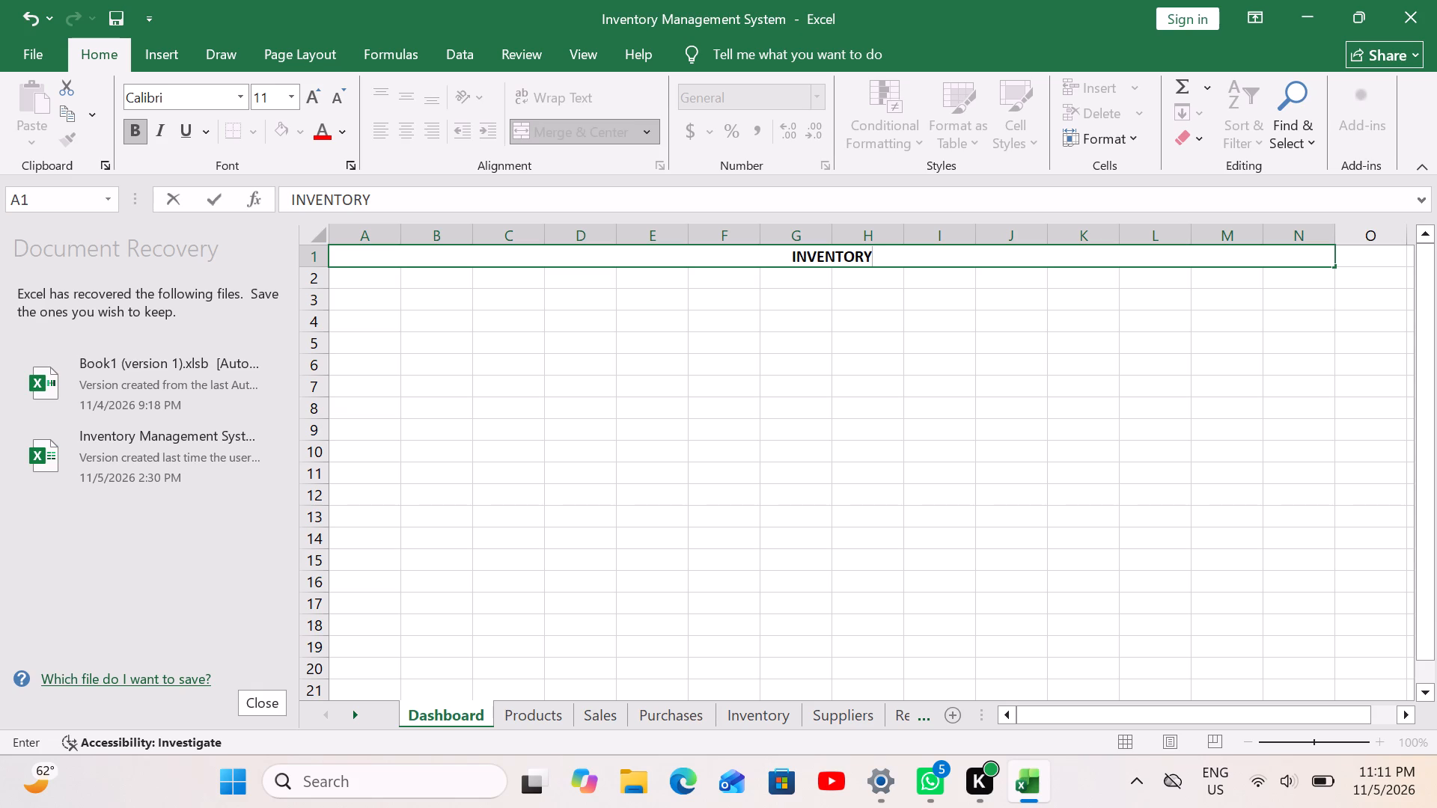
pyautogui.press('space')
pyautogui.write('MANAG')
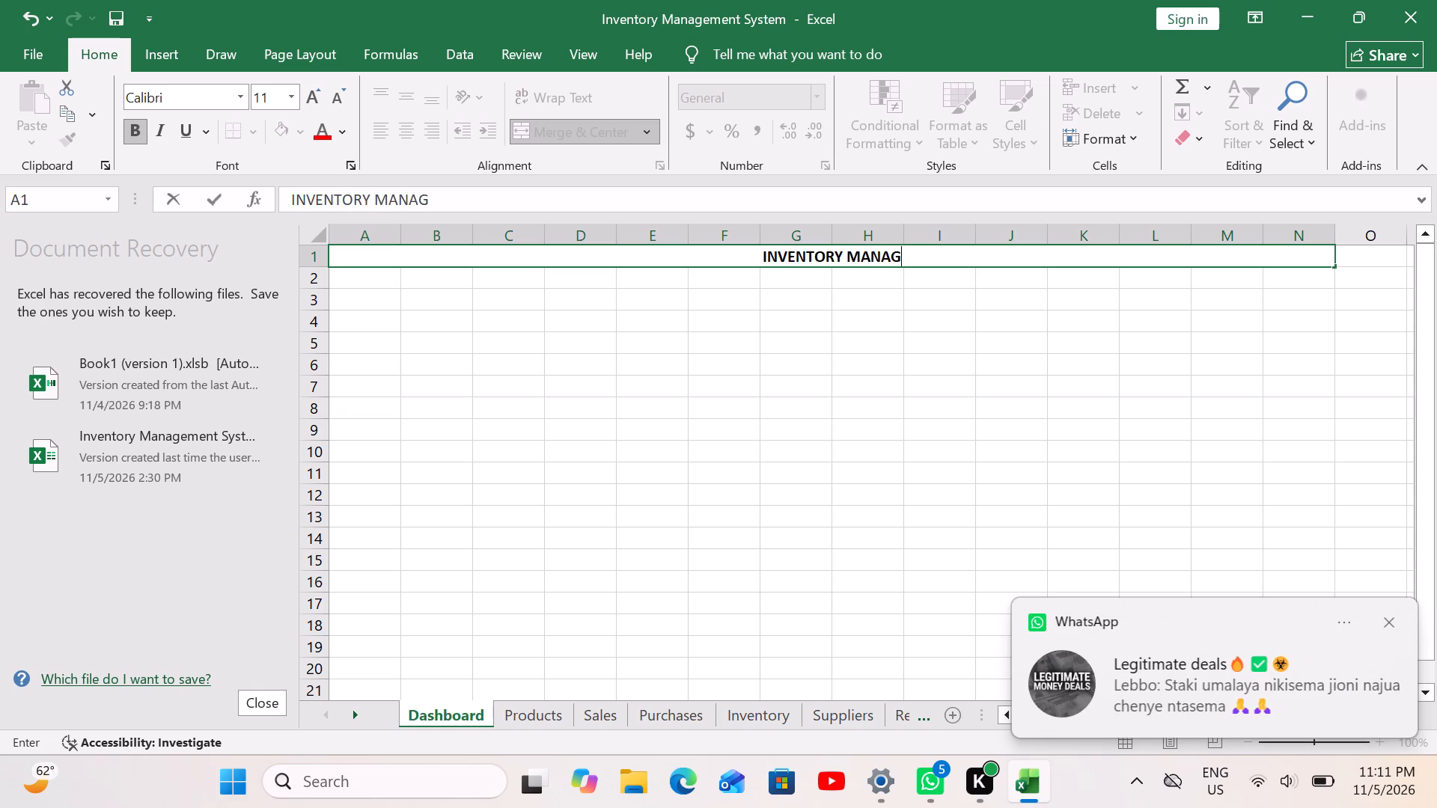
pyautogui.press('e')
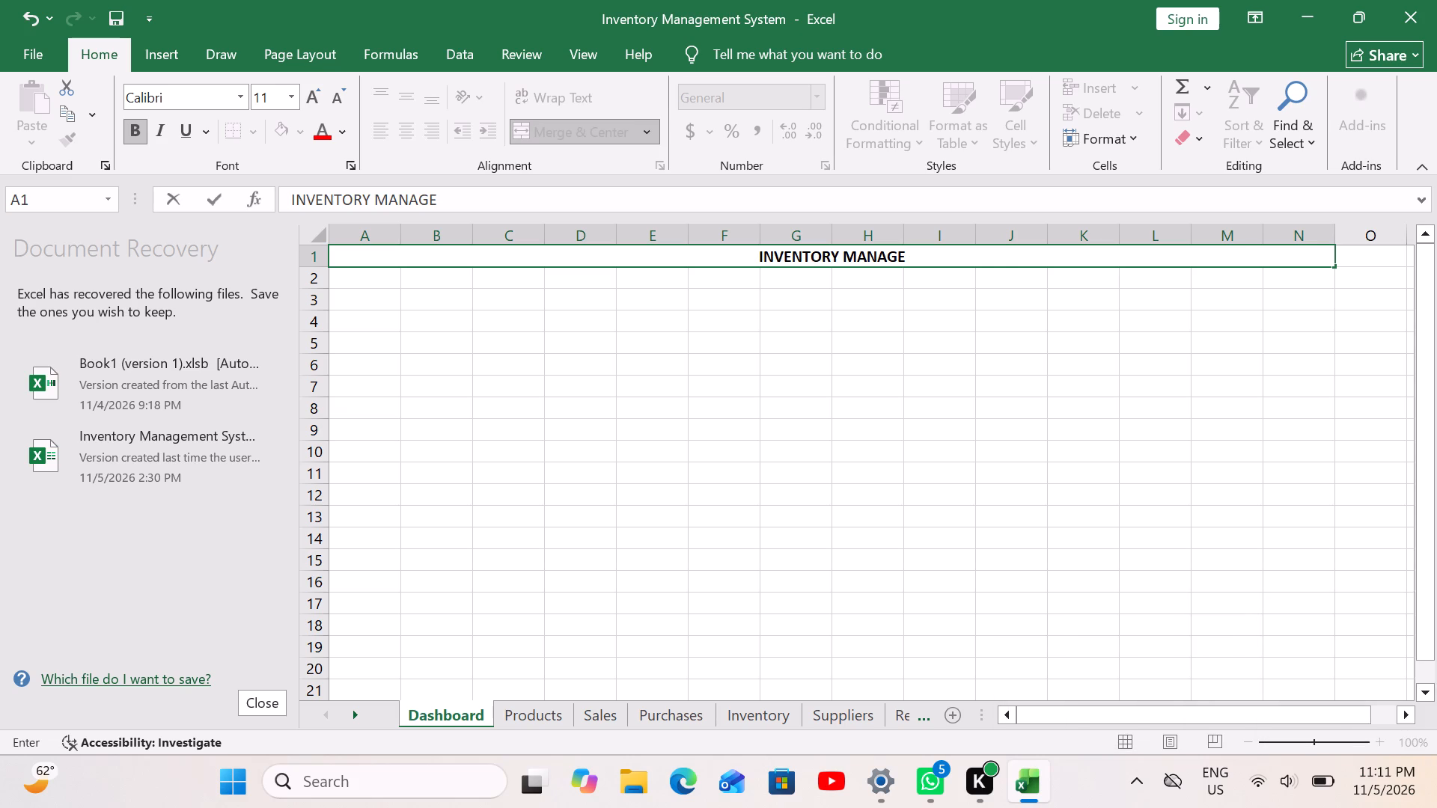
pyautogui.write('ME')
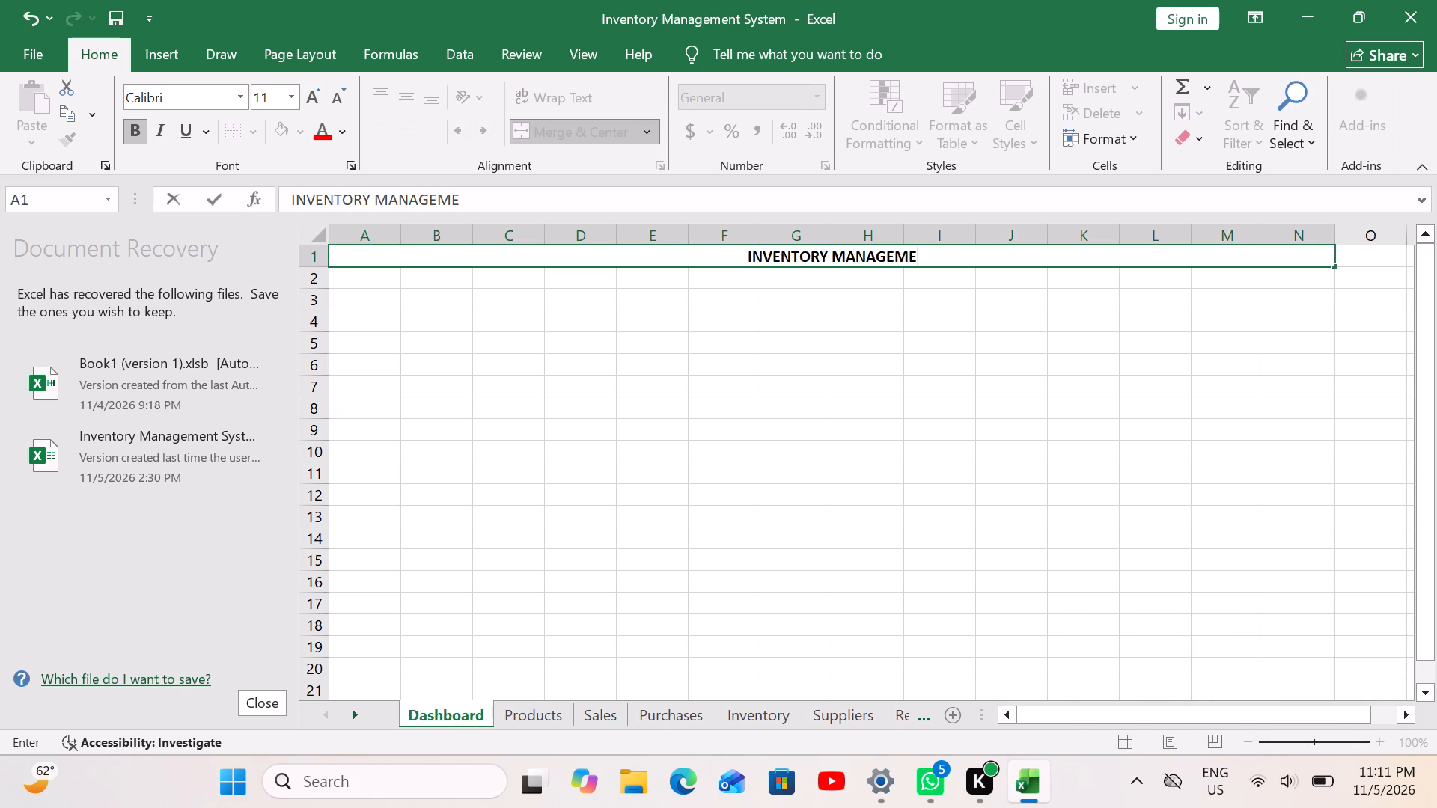
pyautogui.write('NT')
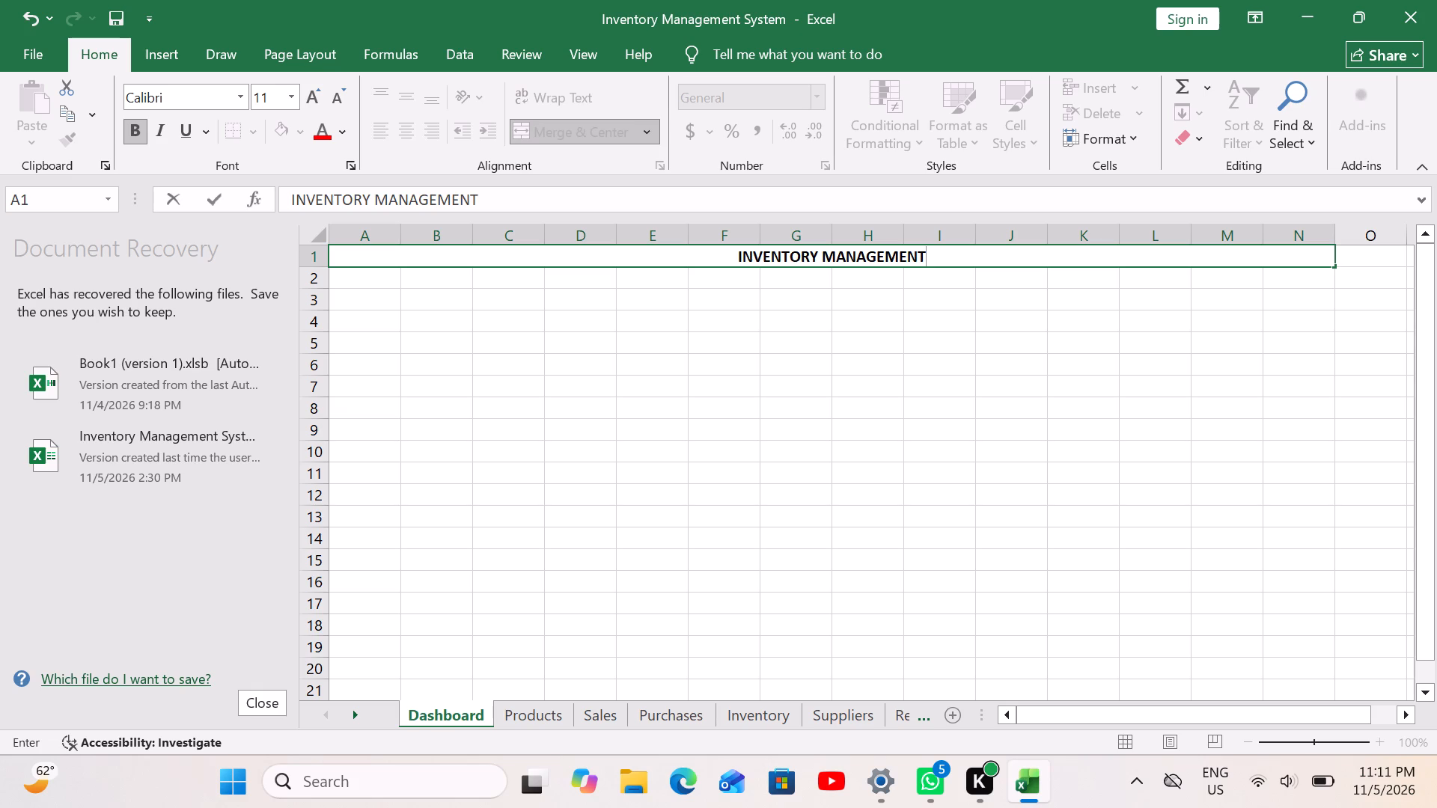
pyautogui.press('space')
pyautogui.write('SYSTE')
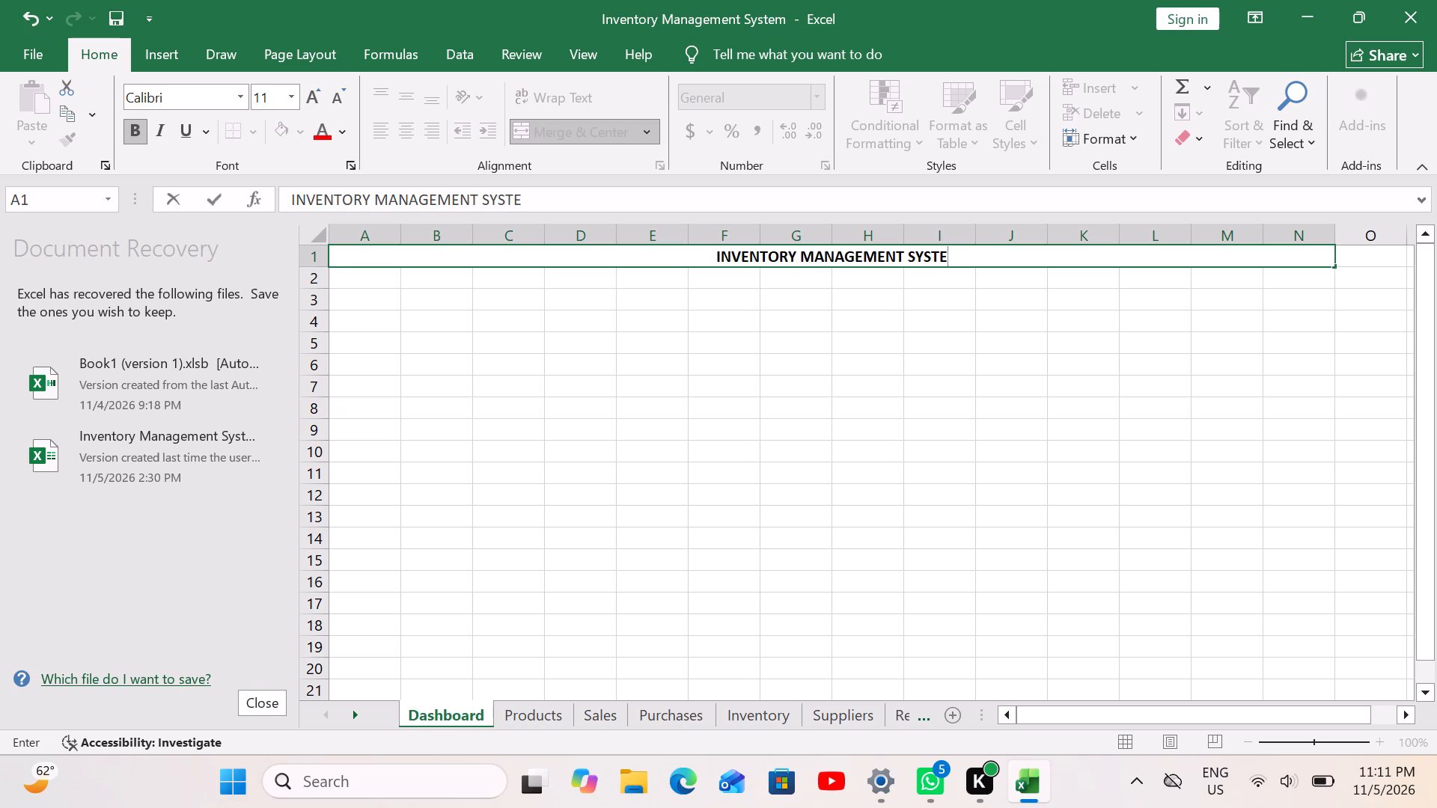
pyautogui.press('m')
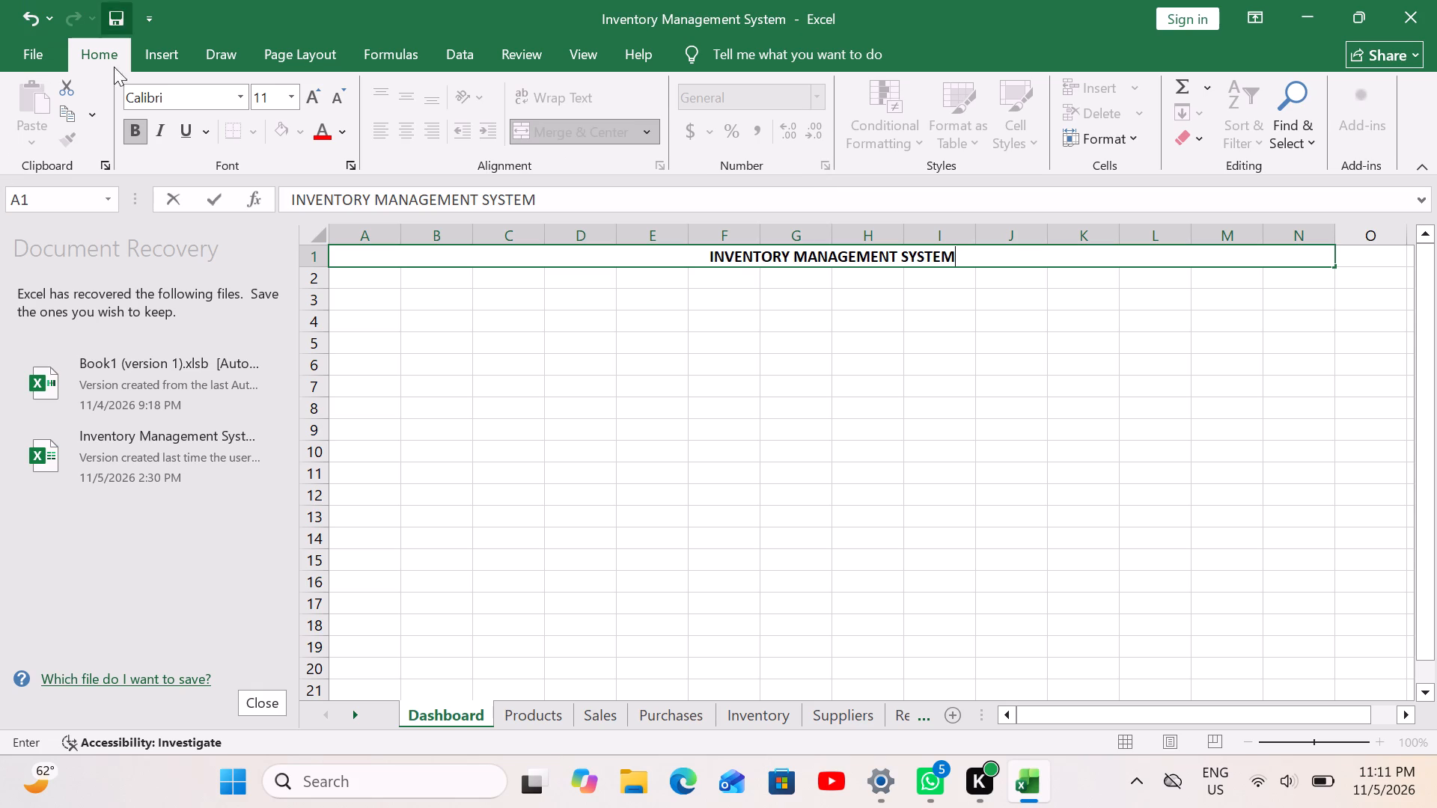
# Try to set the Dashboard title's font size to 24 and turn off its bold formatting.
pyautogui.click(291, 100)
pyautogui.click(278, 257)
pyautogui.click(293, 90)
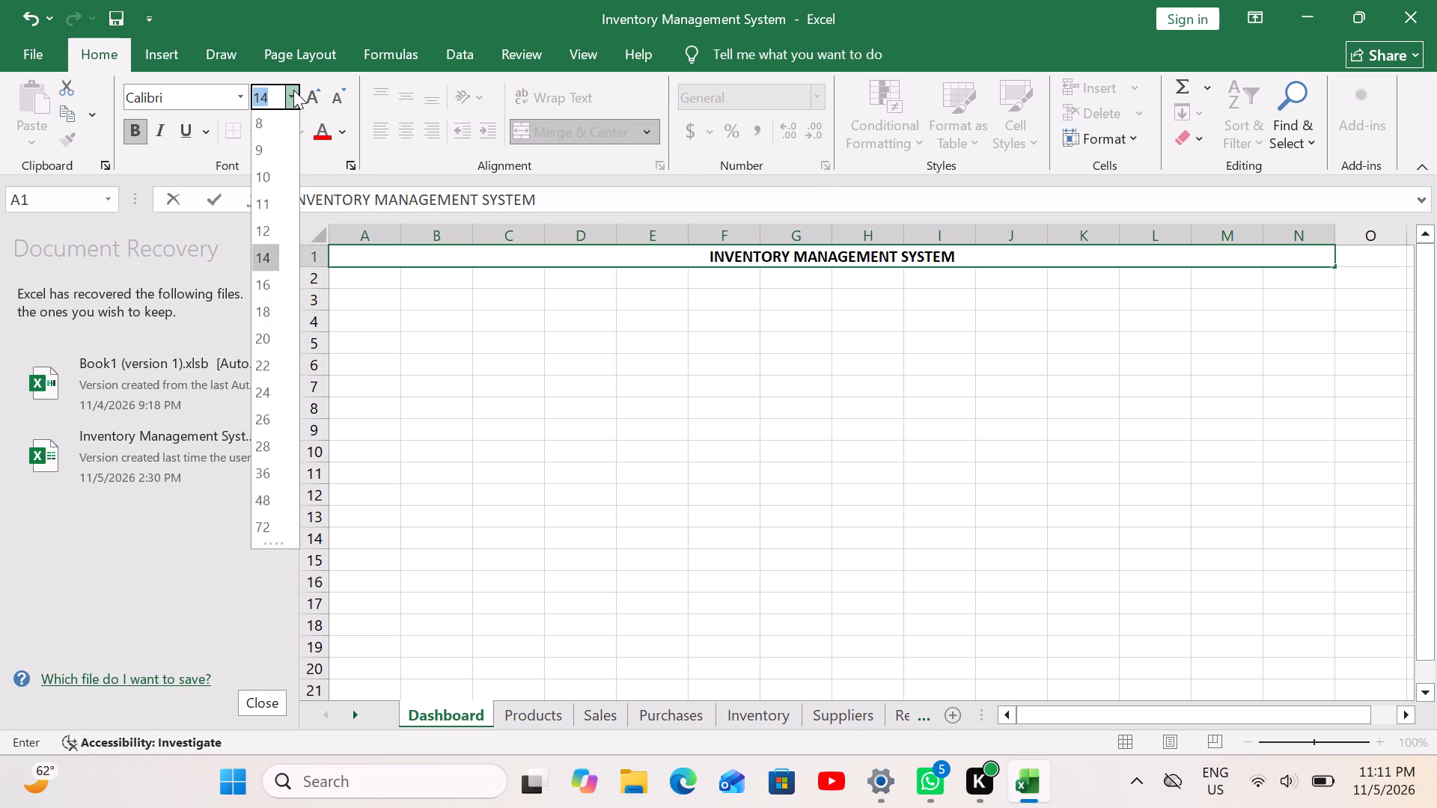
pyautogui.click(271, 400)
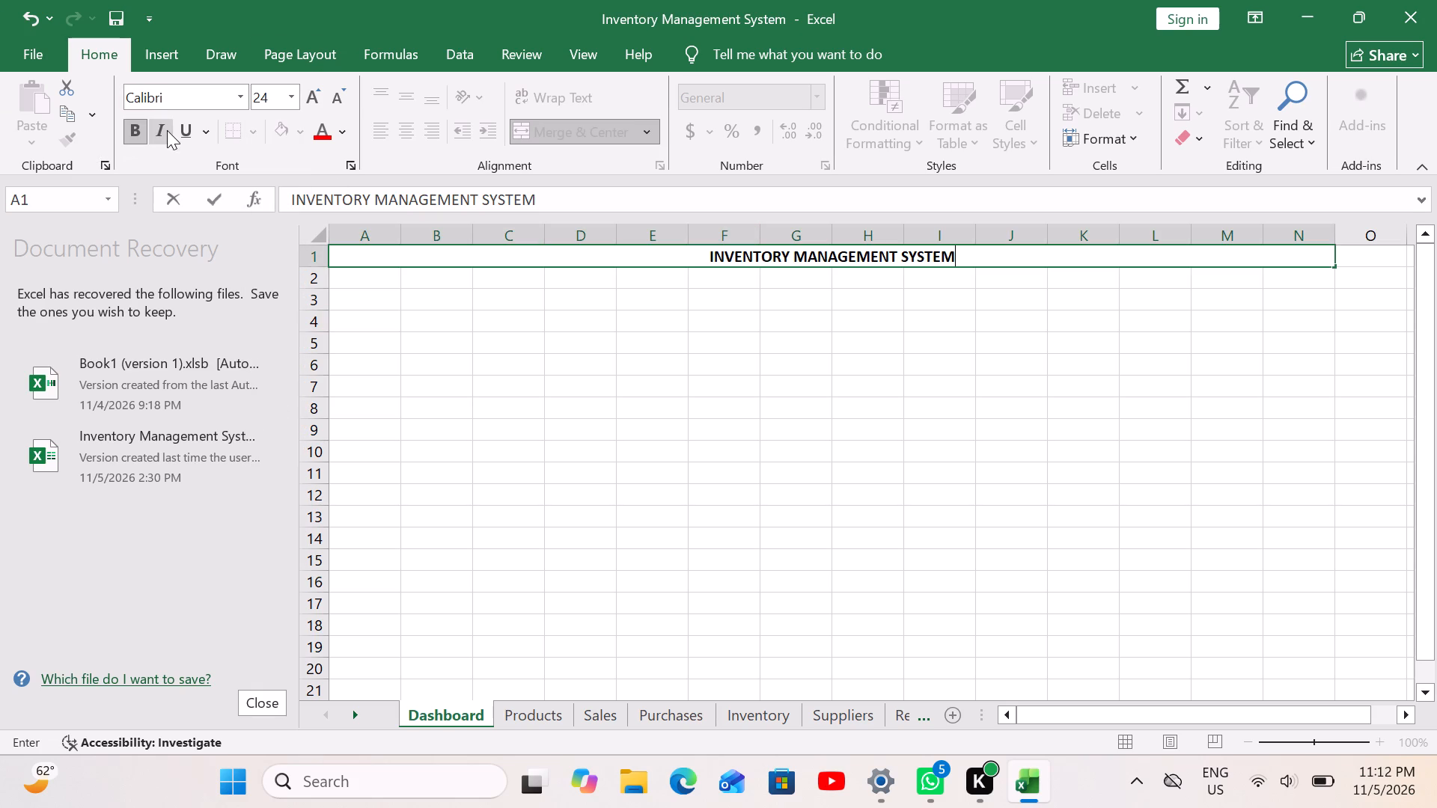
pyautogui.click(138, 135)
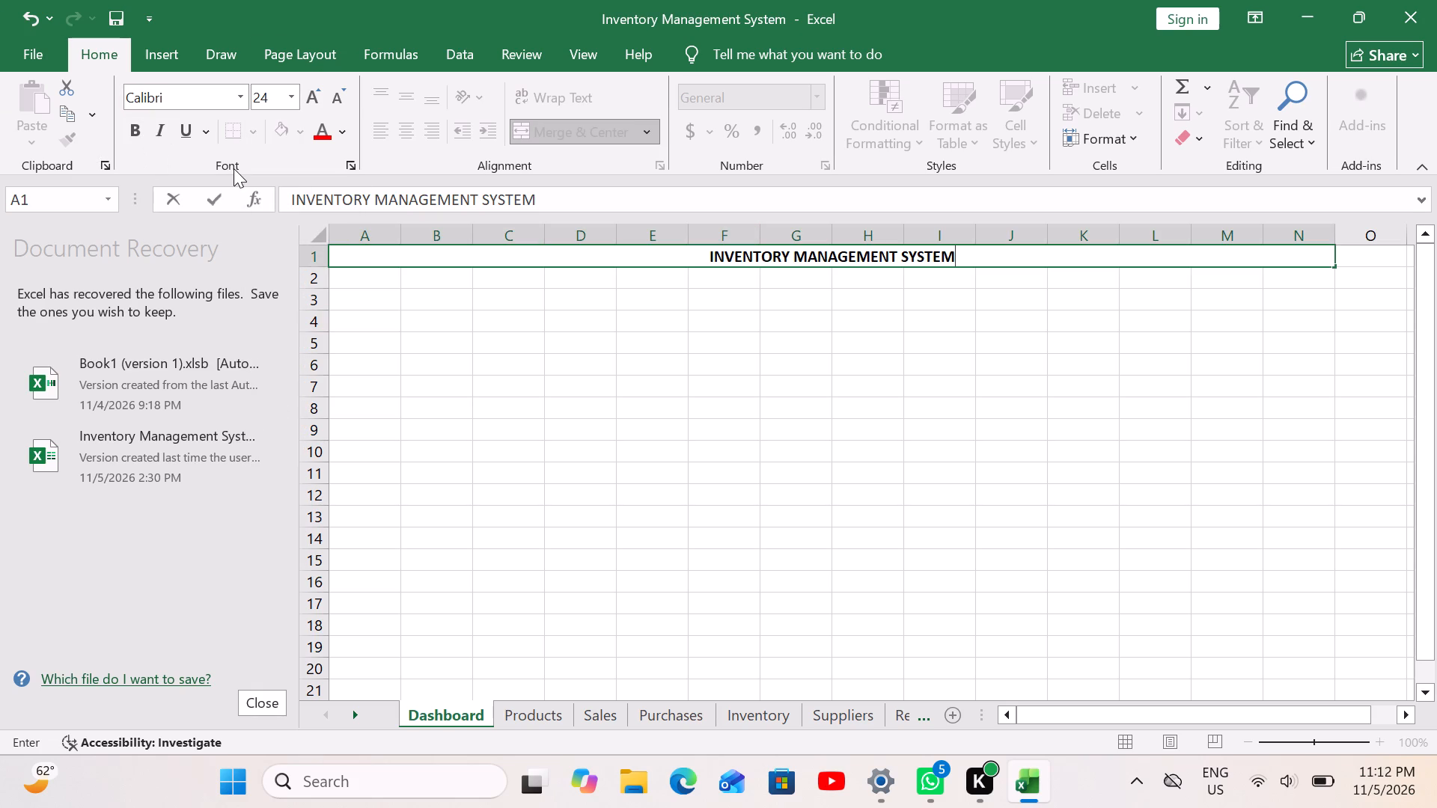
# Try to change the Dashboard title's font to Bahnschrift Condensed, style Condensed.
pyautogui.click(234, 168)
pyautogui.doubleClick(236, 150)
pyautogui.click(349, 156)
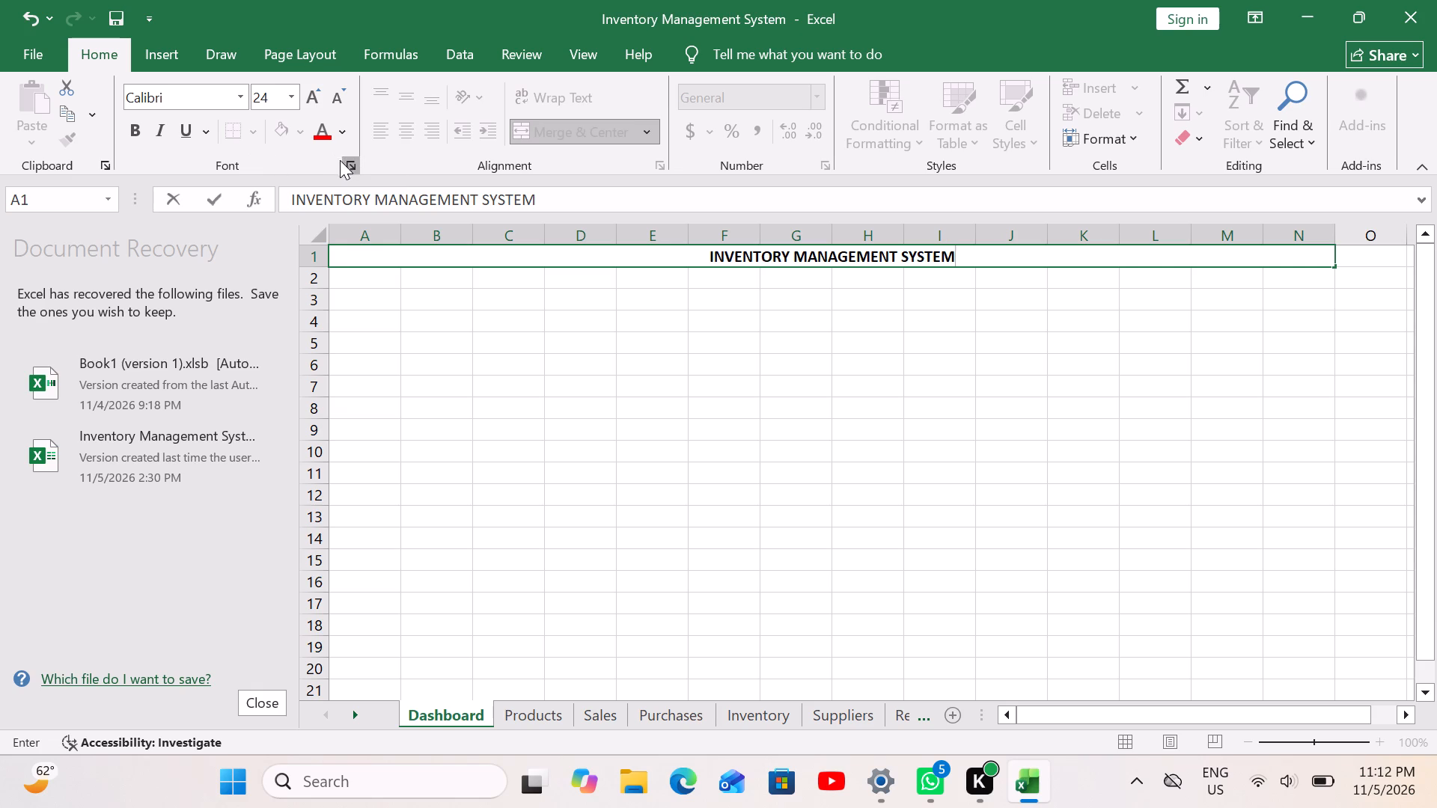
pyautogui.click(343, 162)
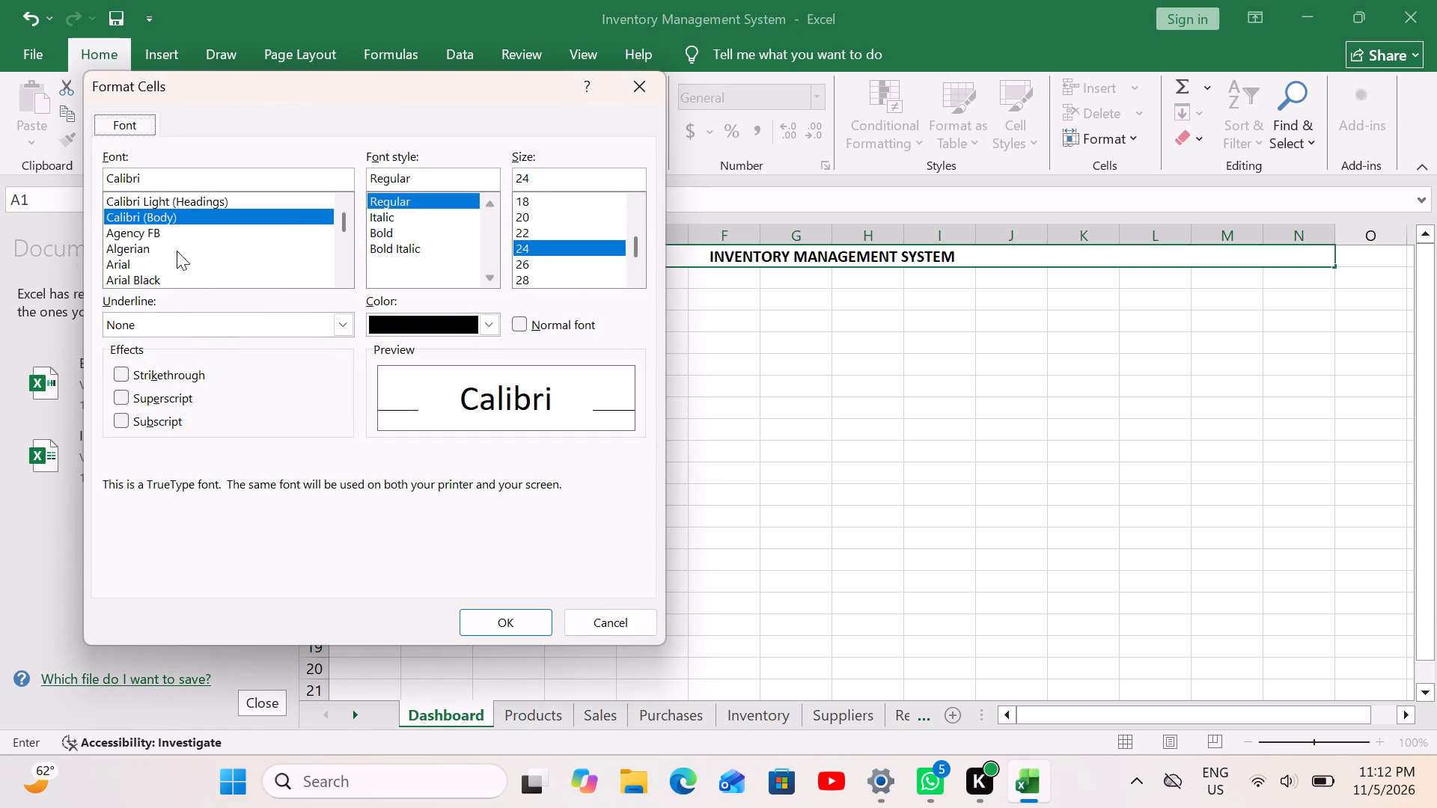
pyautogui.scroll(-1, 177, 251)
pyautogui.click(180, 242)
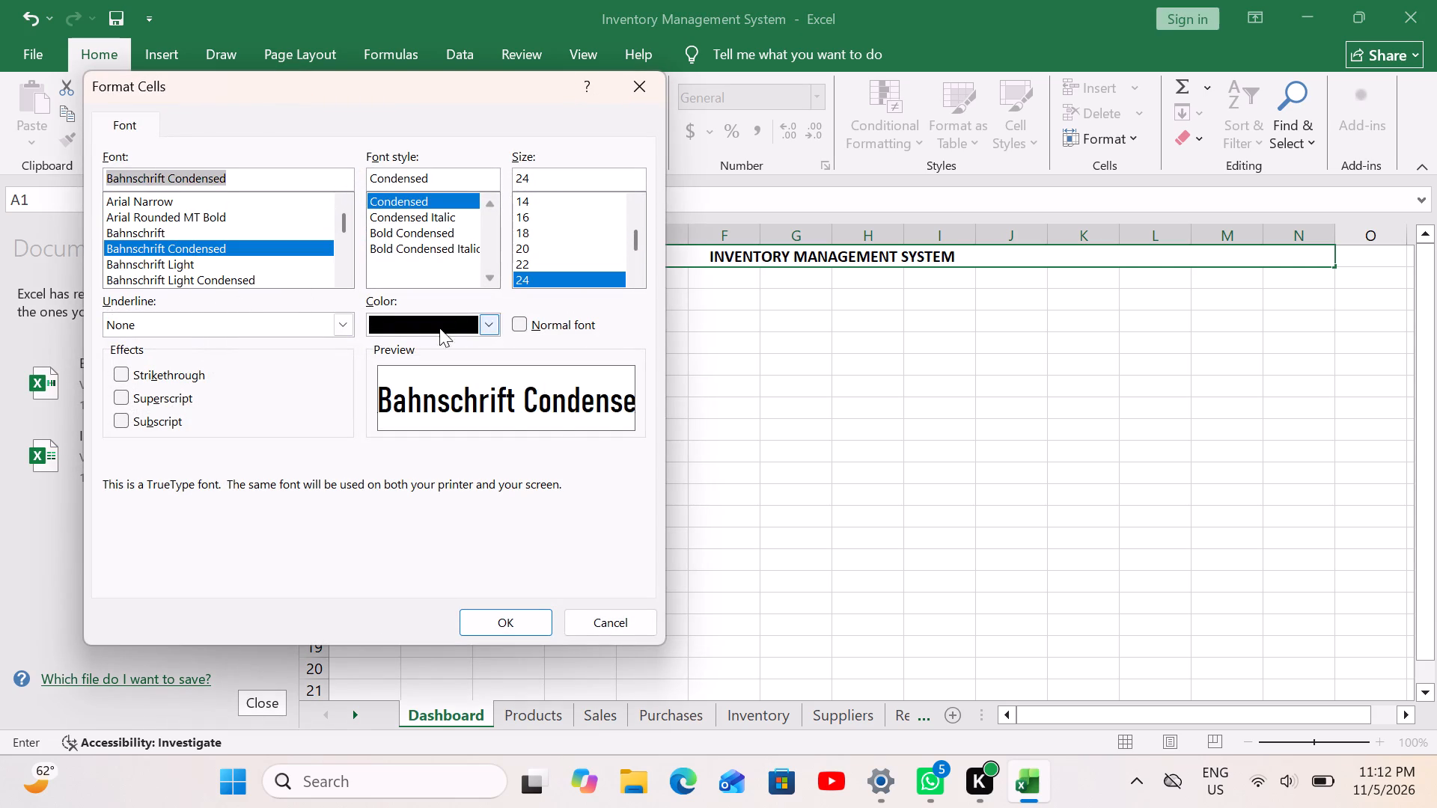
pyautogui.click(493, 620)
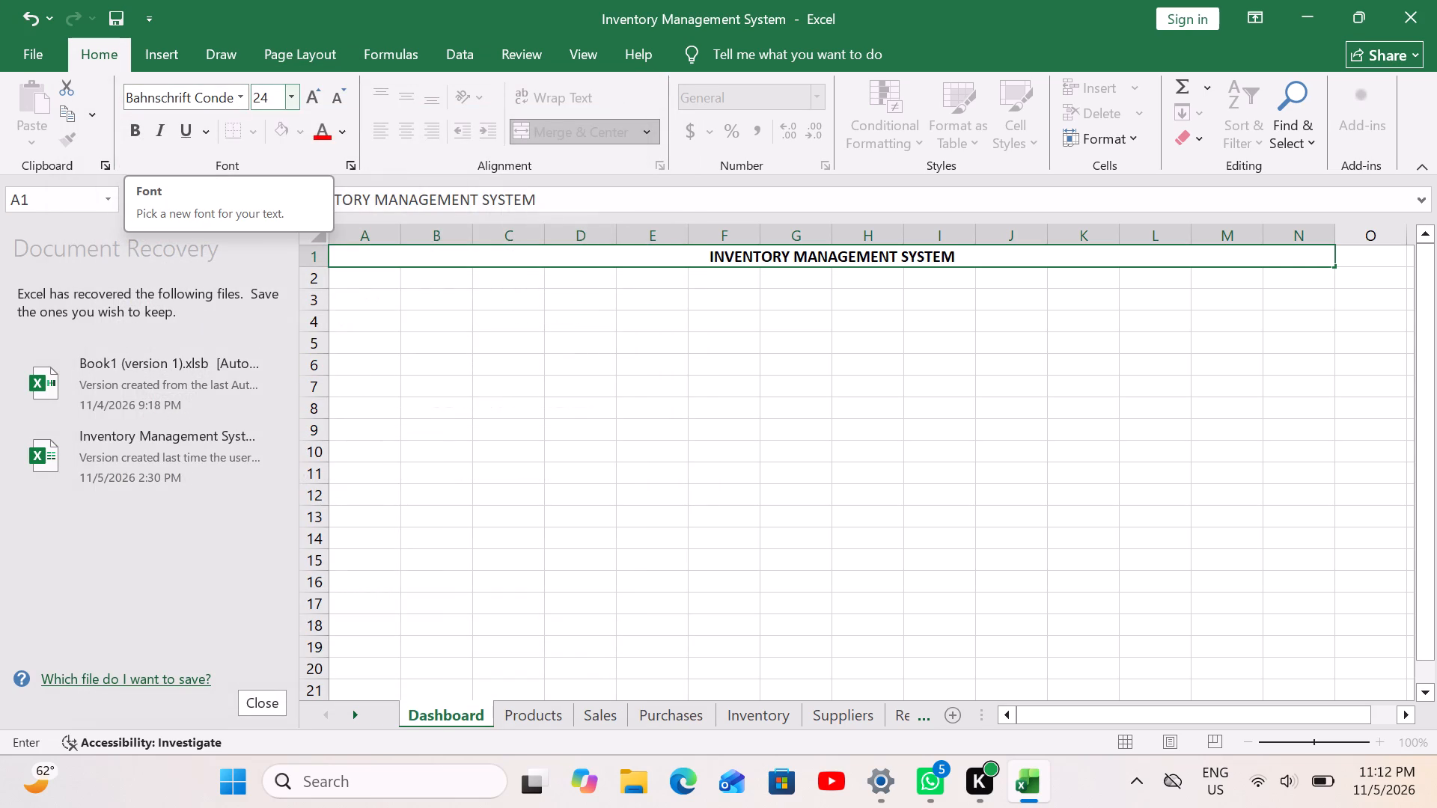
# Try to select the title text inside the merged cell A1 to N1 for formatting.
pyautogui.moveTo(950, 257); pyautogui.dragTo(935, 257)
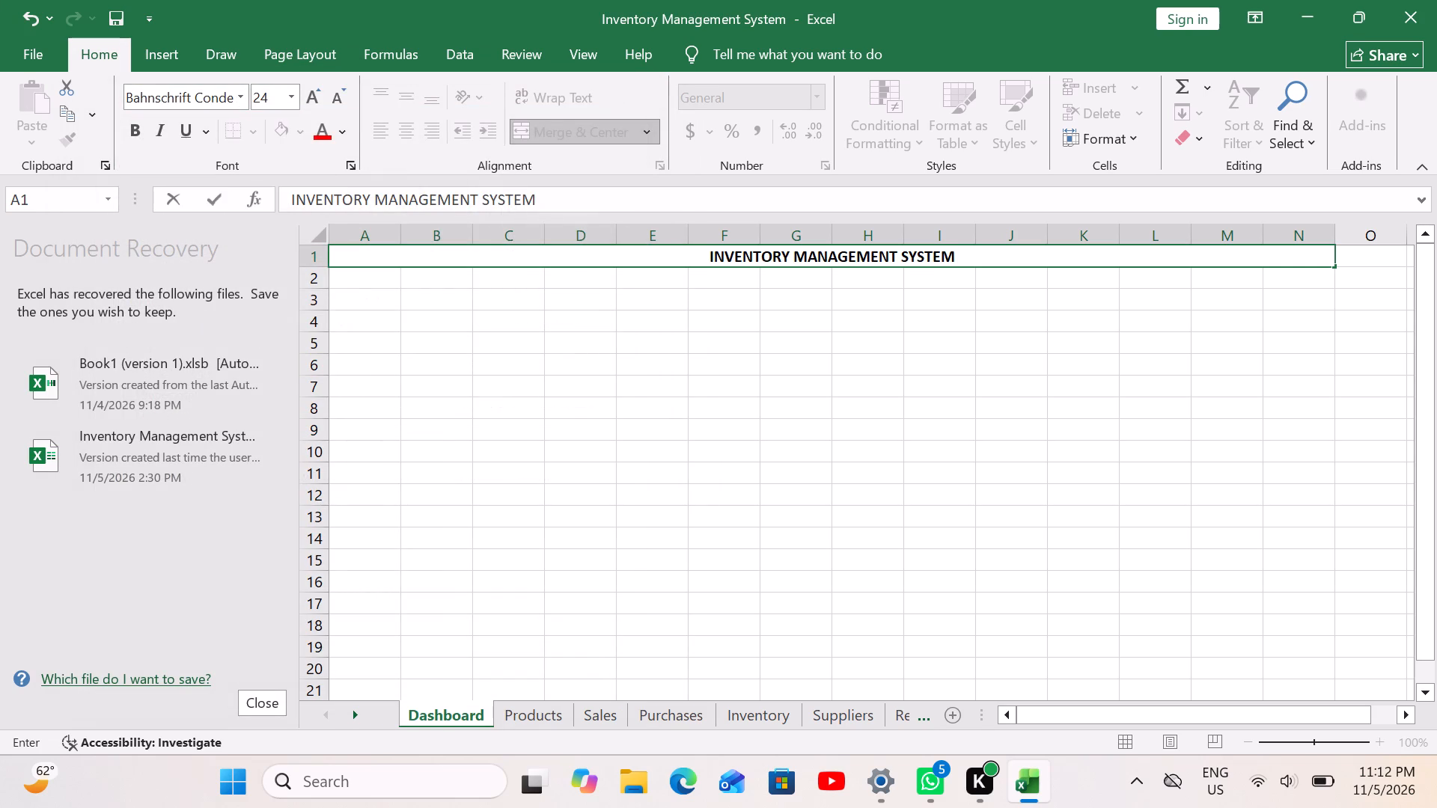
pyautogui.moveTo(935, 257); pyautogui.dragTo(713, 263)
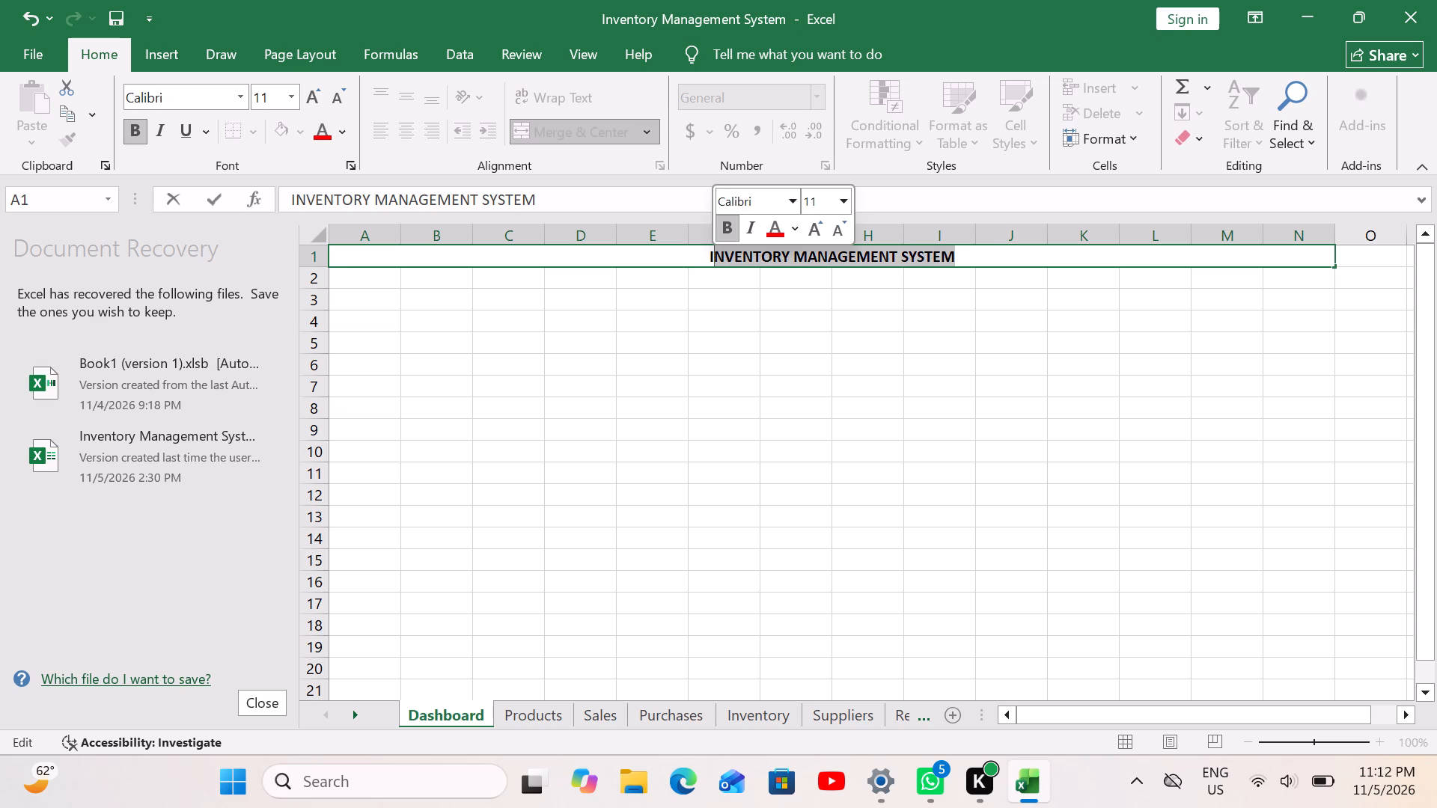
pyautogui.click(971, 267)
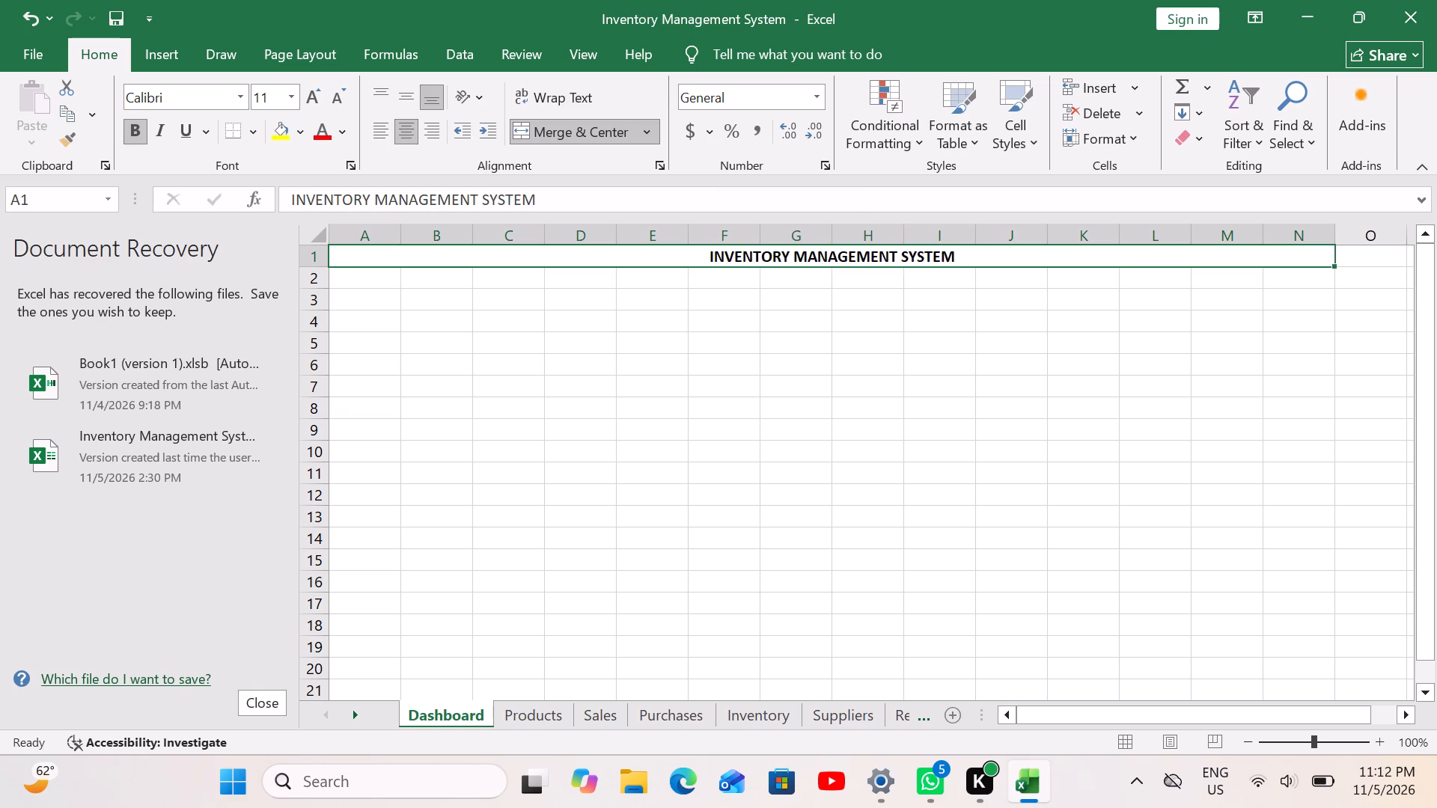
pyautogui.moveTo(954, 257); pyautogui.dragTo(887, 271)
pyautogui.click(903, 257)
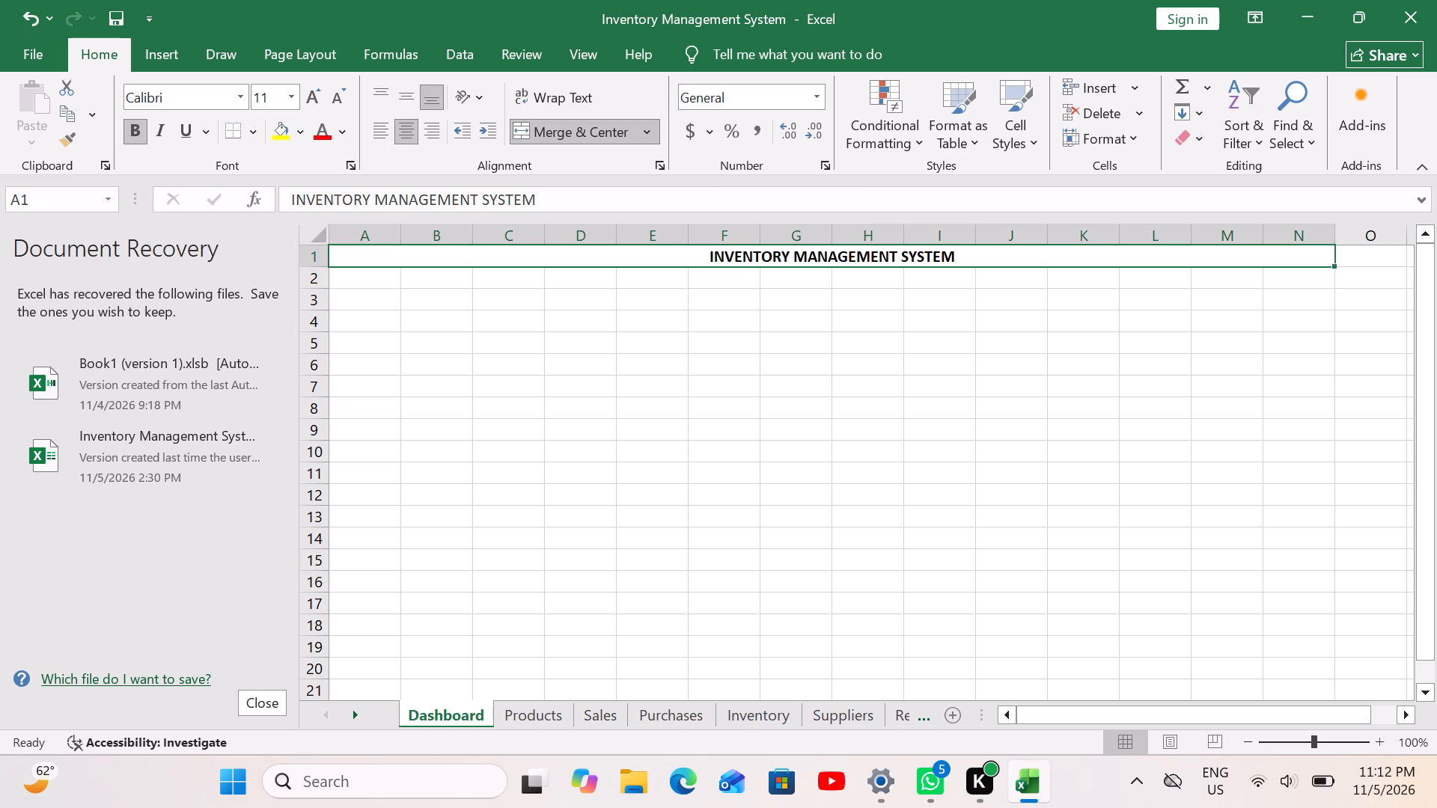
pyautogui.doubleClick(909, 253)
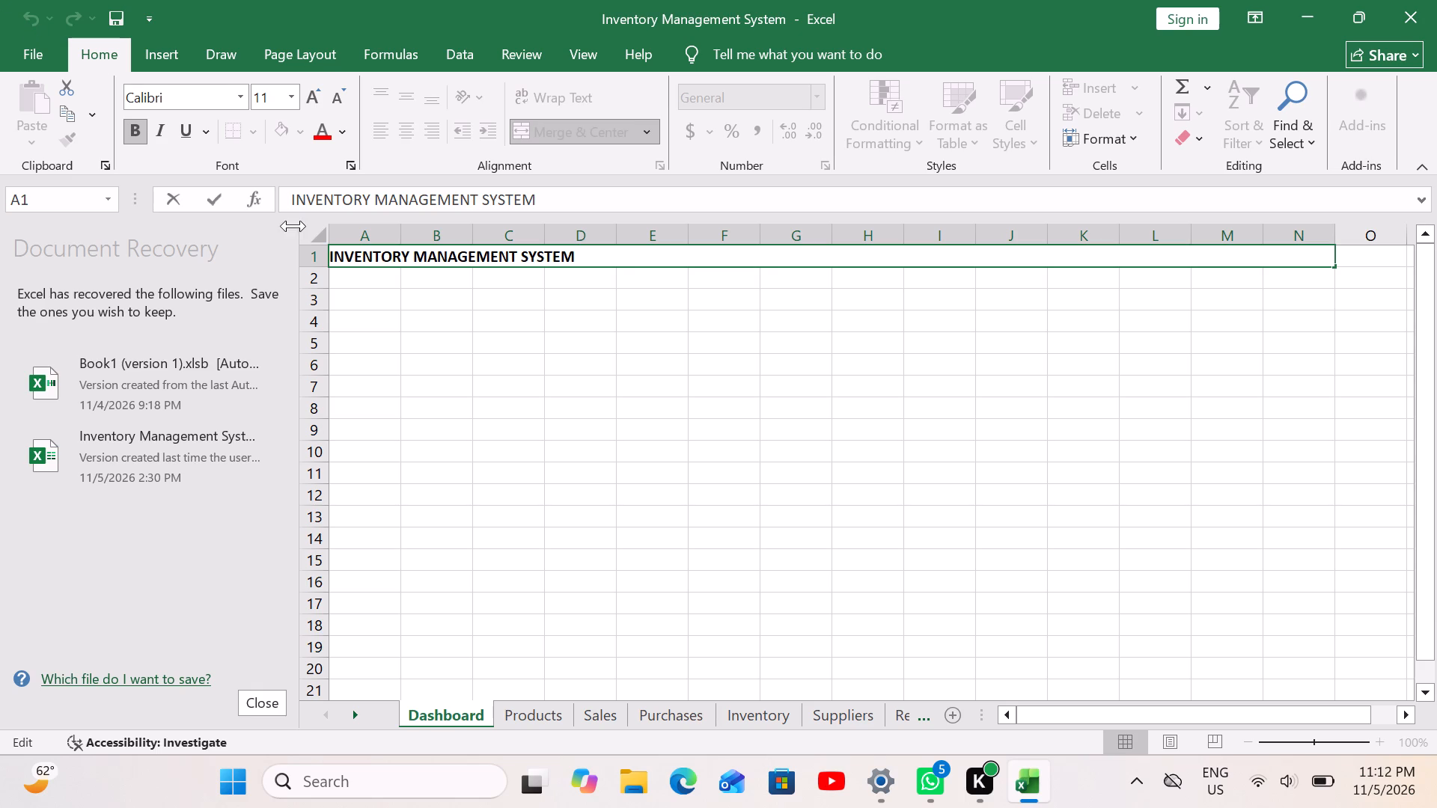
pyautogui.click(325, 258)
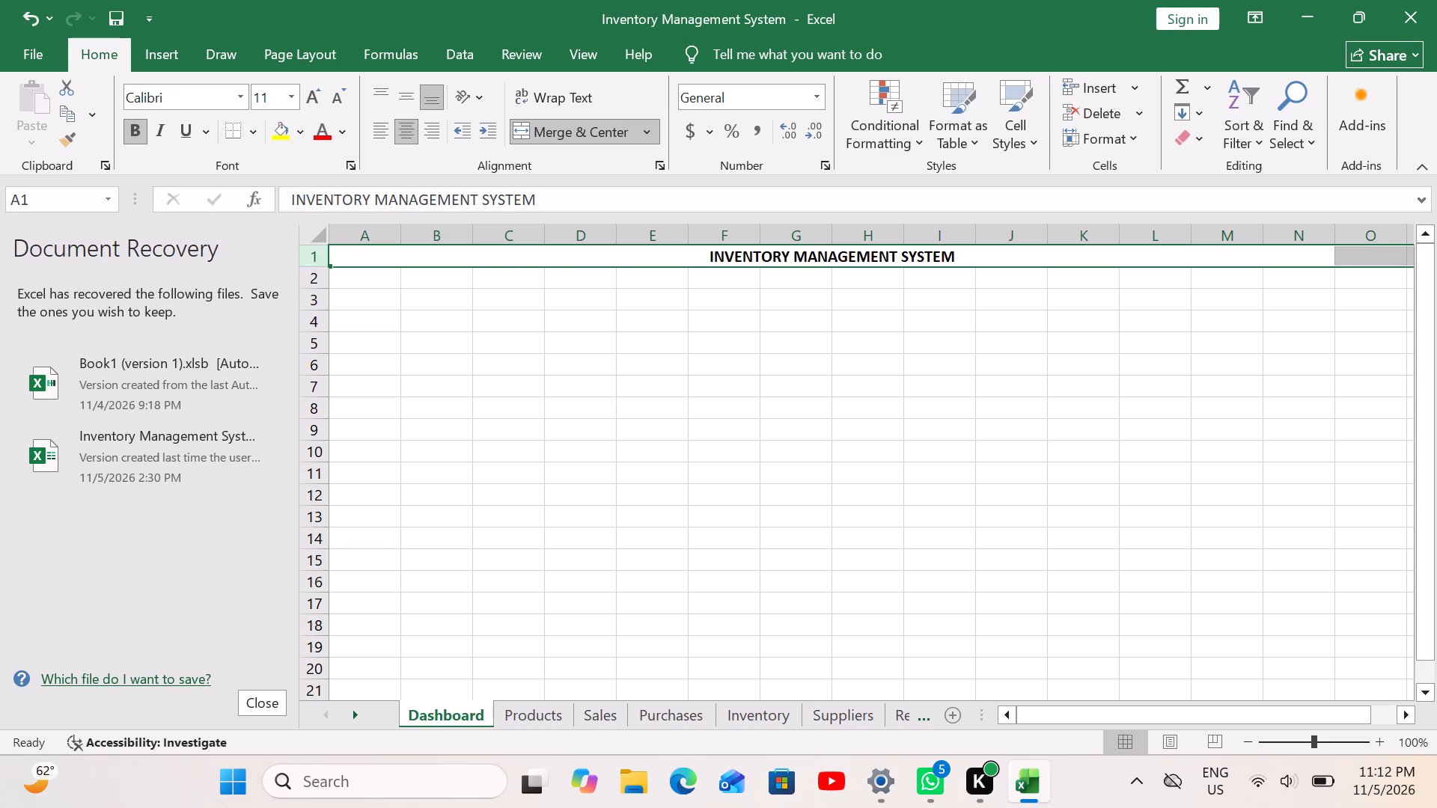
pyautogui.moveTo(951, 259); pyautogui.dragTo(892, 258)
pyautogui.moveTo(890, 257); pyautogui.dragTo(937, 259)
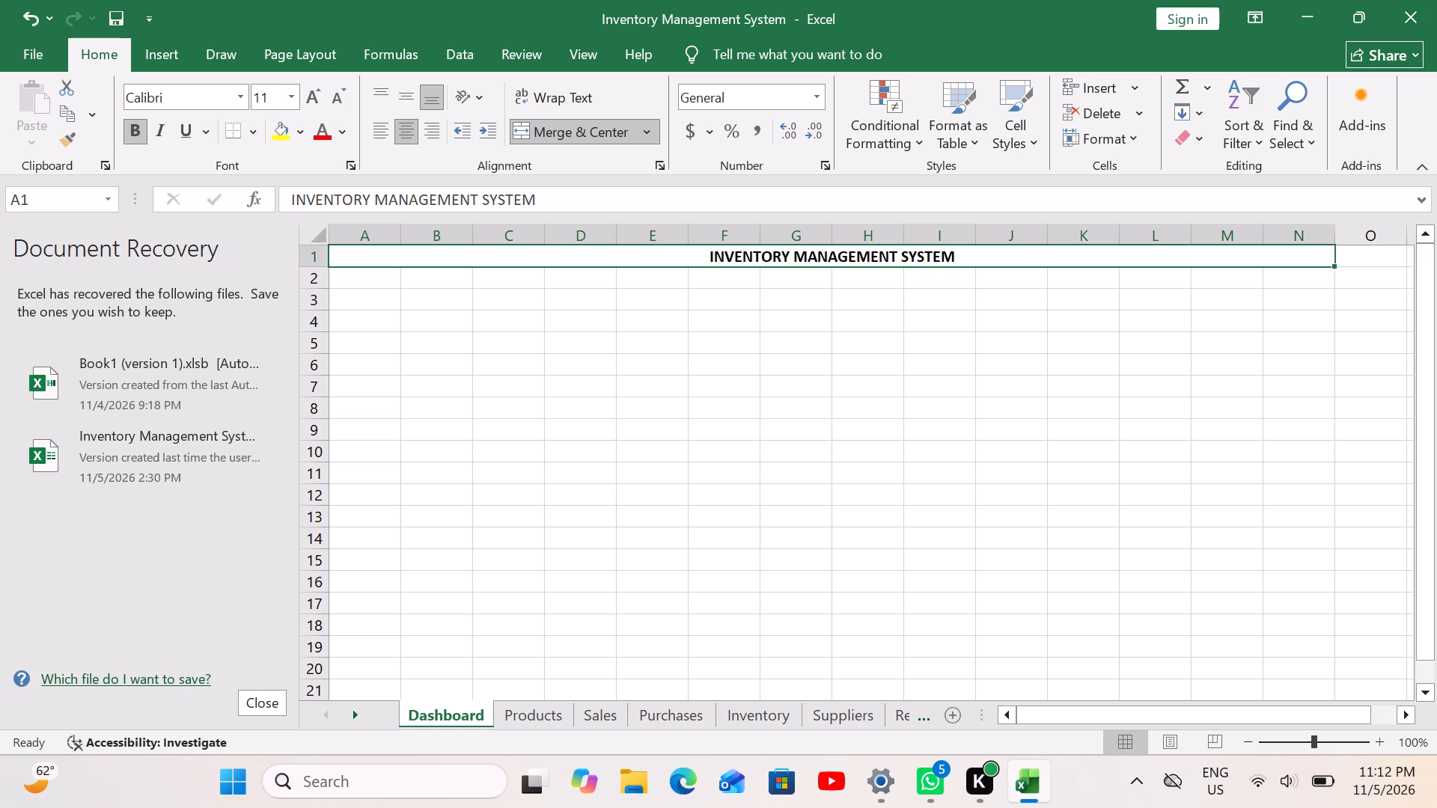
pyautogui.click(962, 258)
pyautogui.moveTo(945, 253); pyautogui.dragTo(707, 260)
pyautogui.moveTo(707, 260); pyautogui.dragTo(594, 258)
# Save the workbook.
pyautogui.click(20, 45)
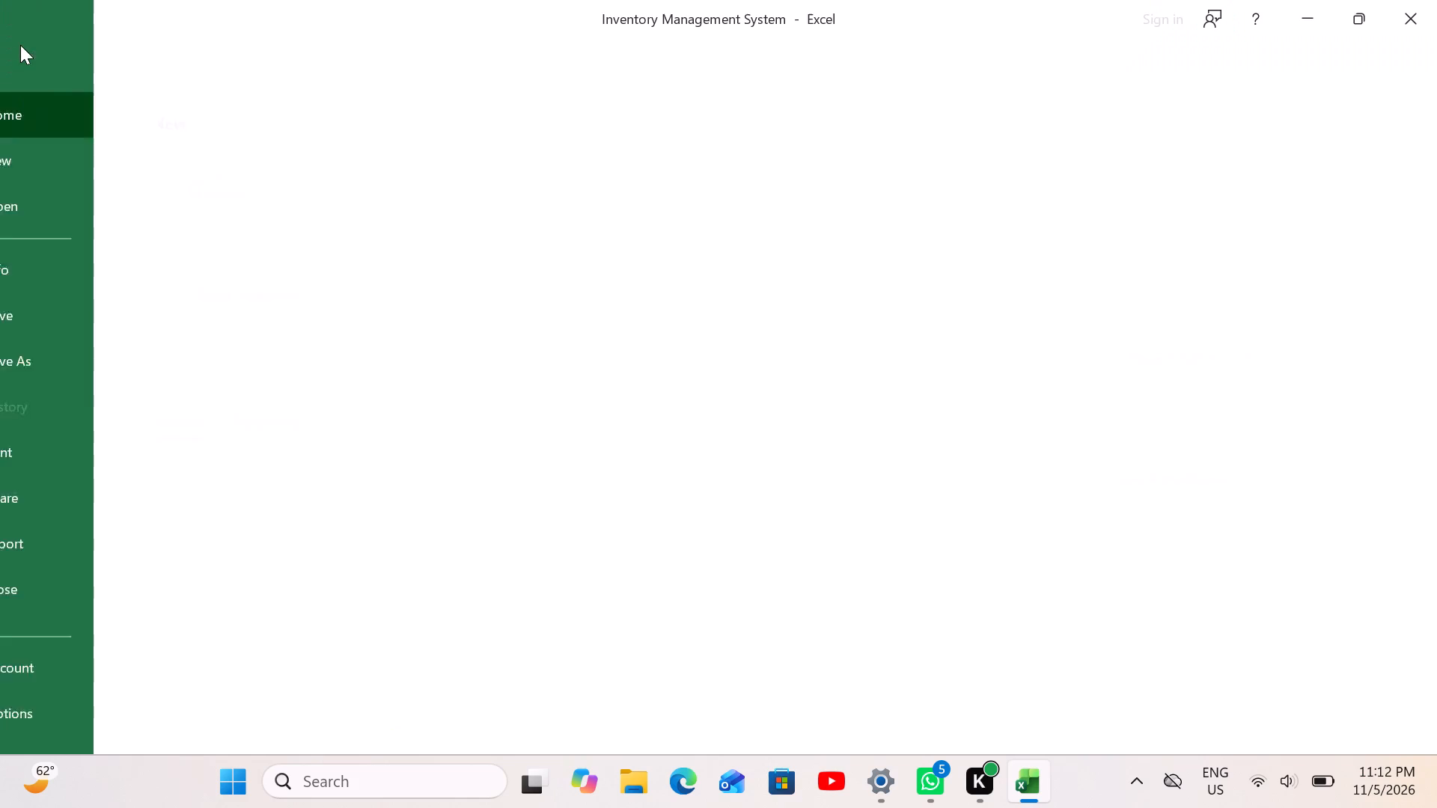
pyautogui.click(94, 320)
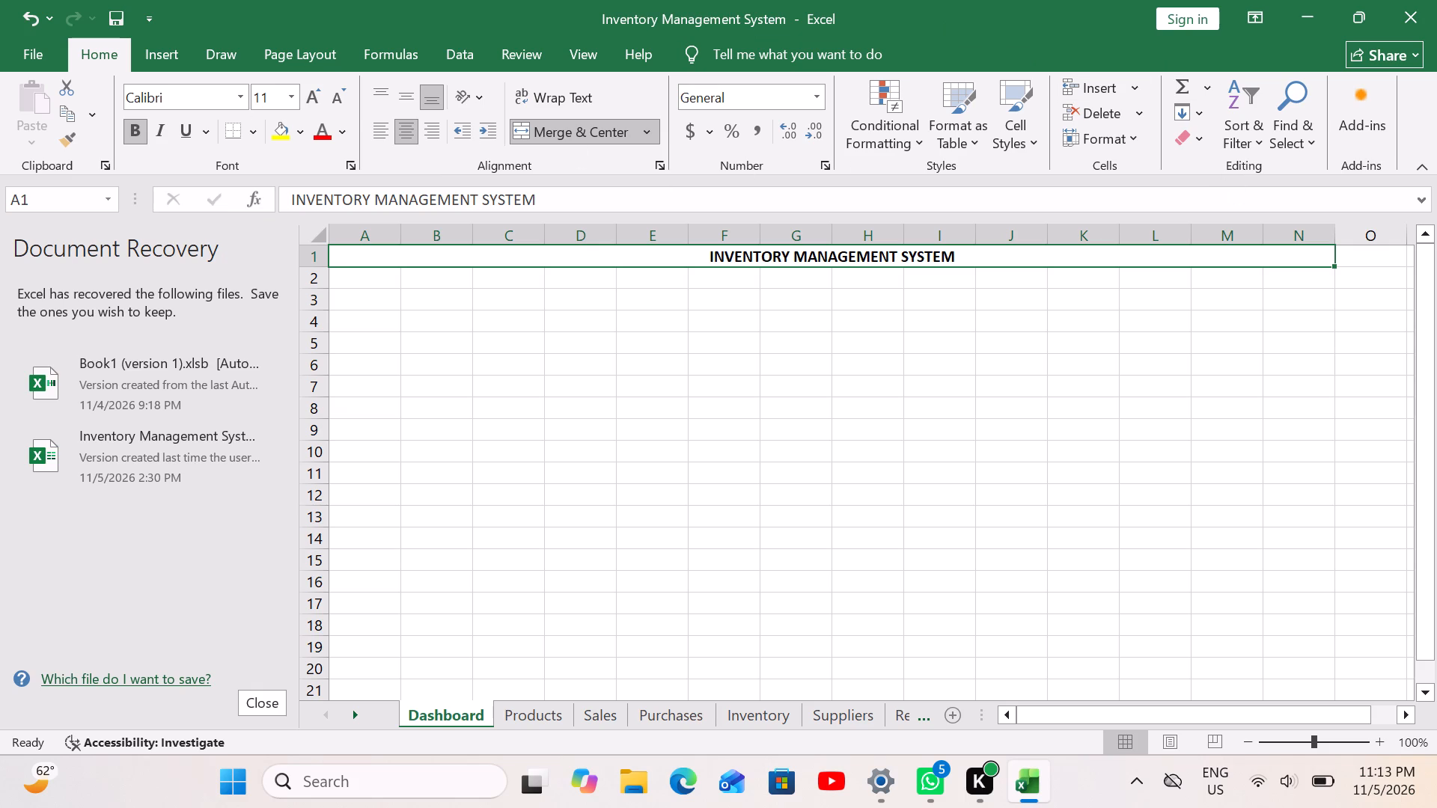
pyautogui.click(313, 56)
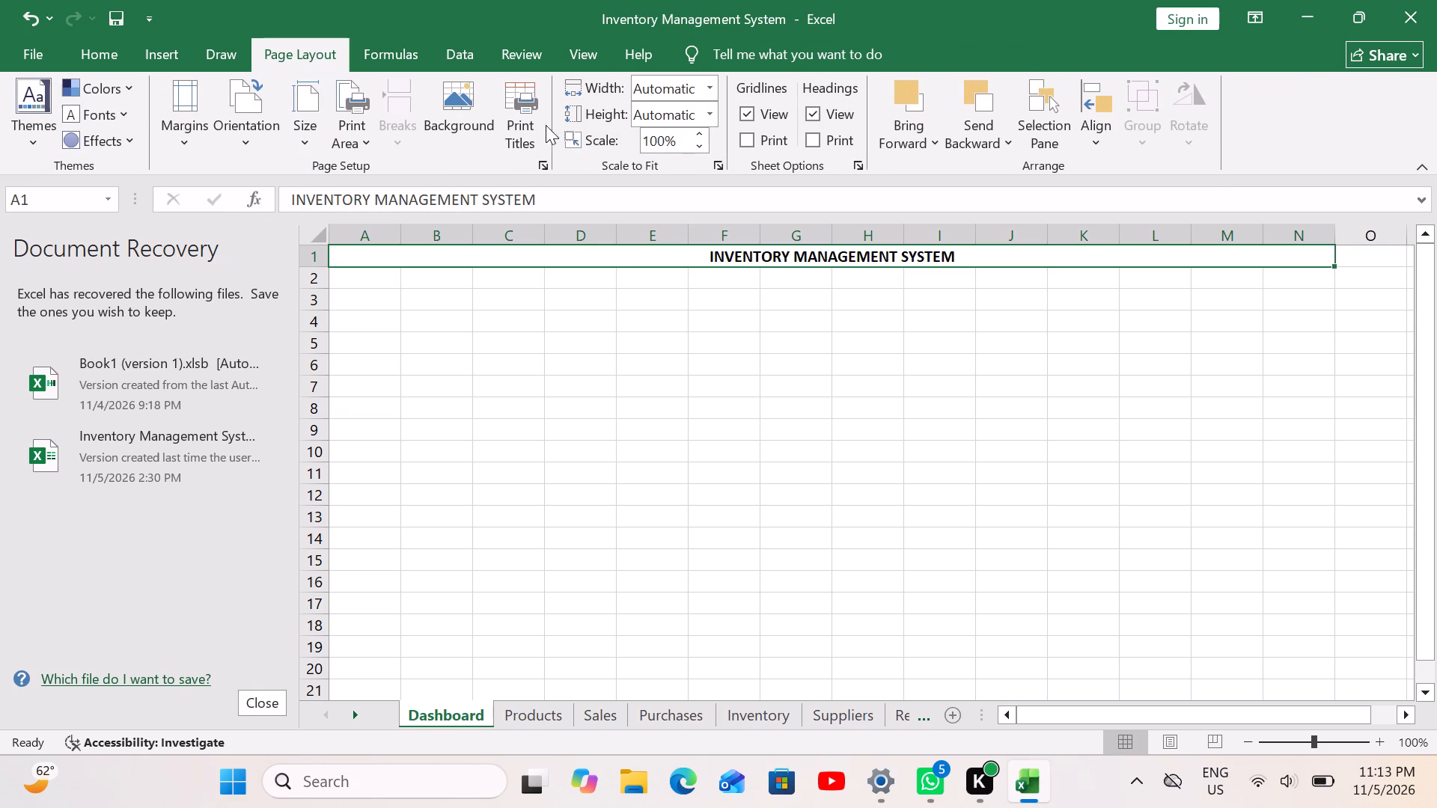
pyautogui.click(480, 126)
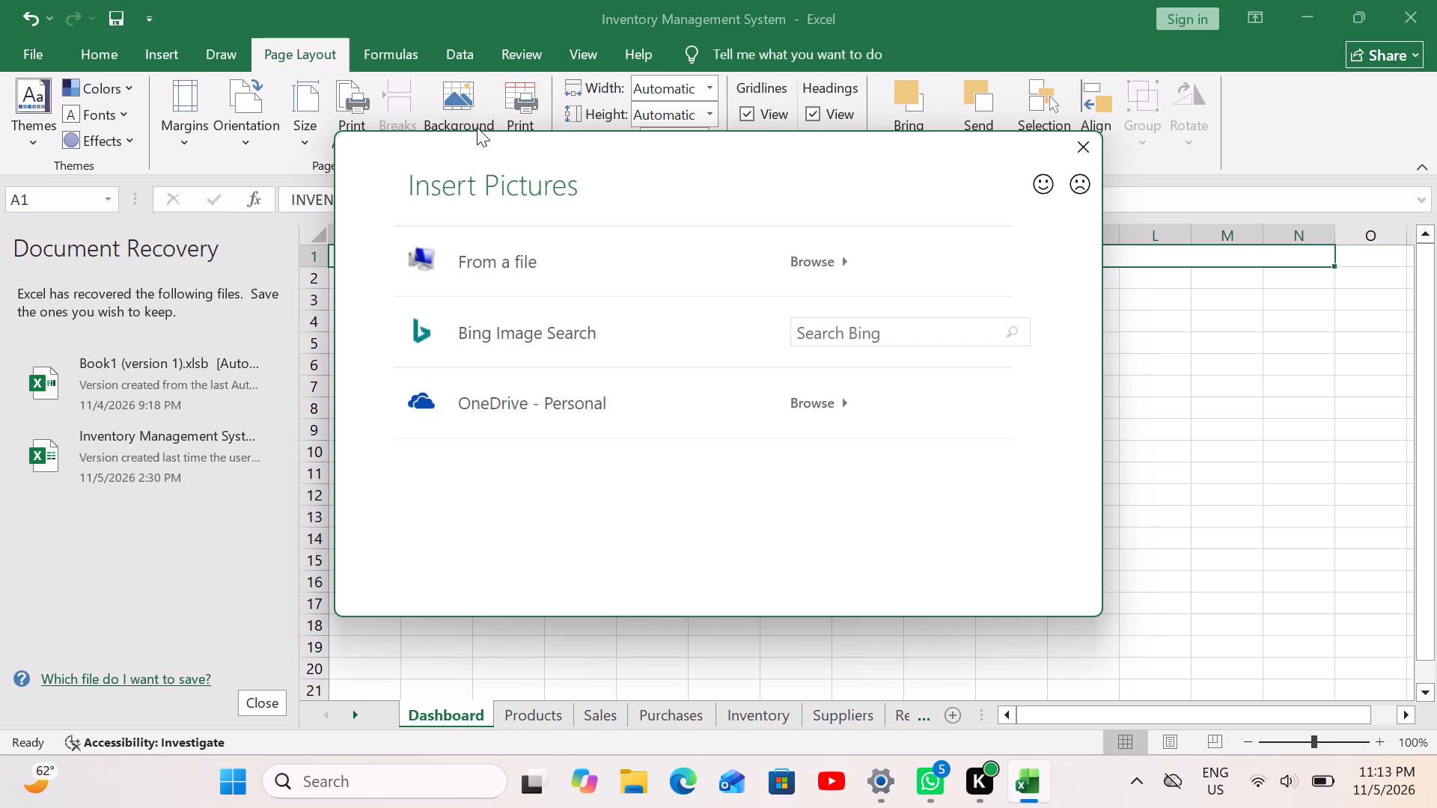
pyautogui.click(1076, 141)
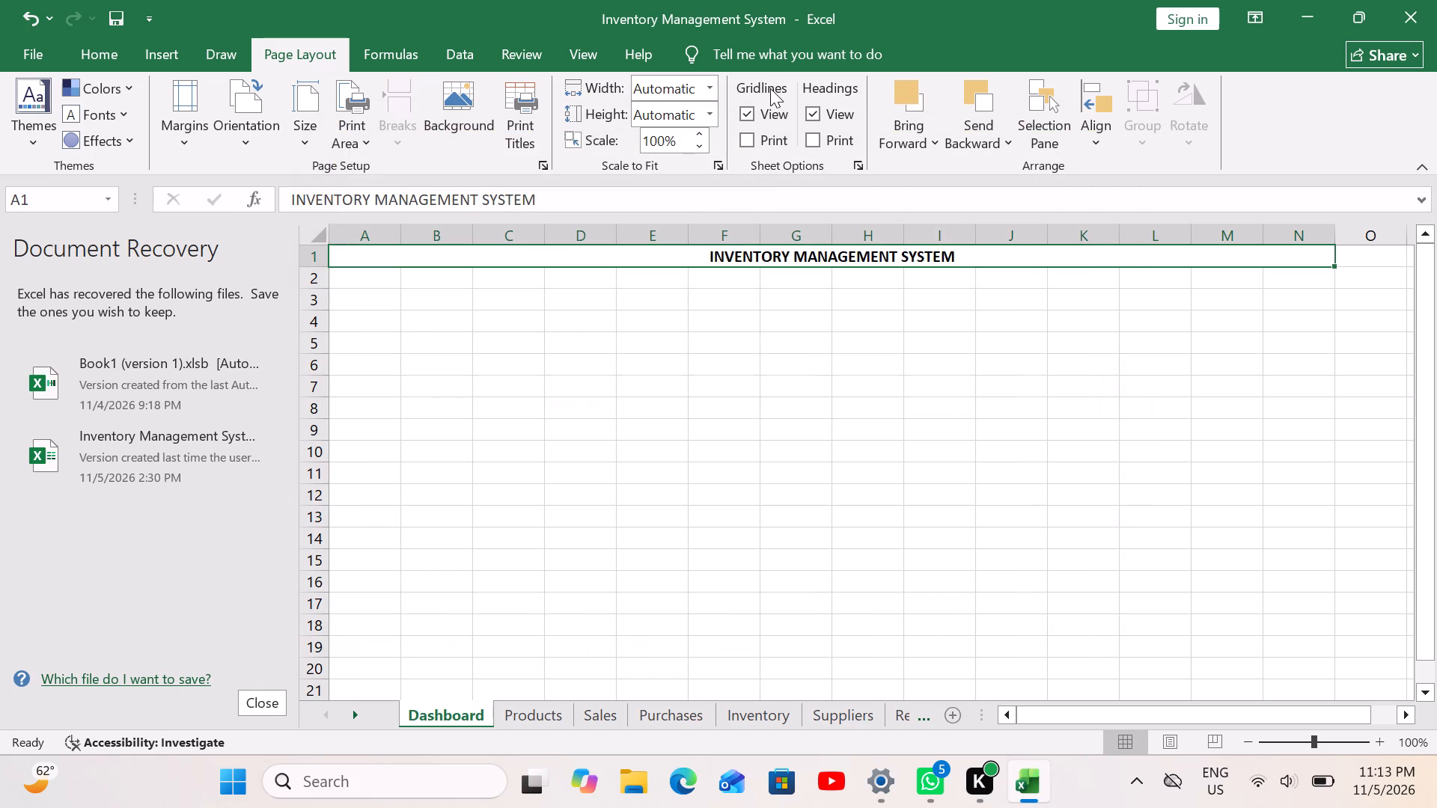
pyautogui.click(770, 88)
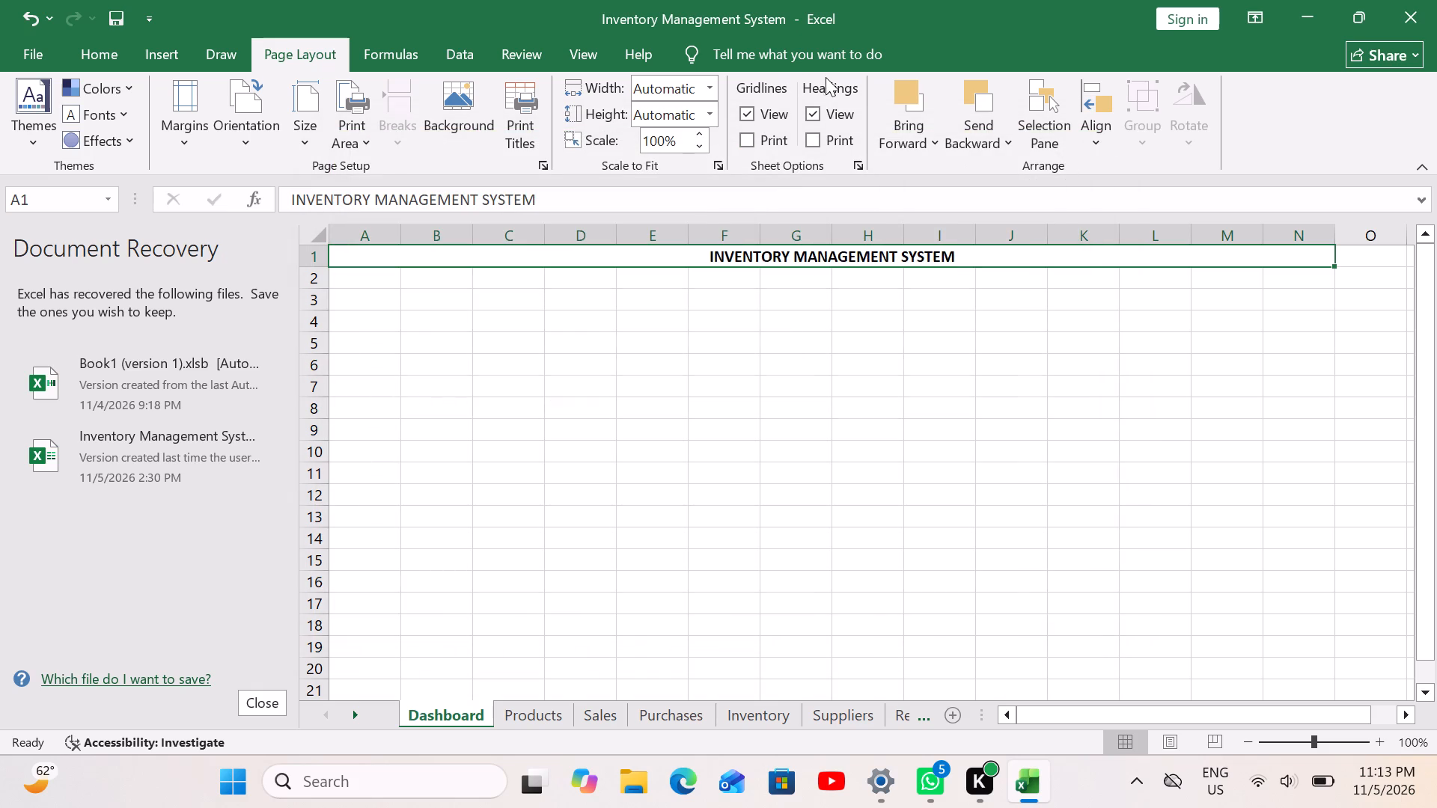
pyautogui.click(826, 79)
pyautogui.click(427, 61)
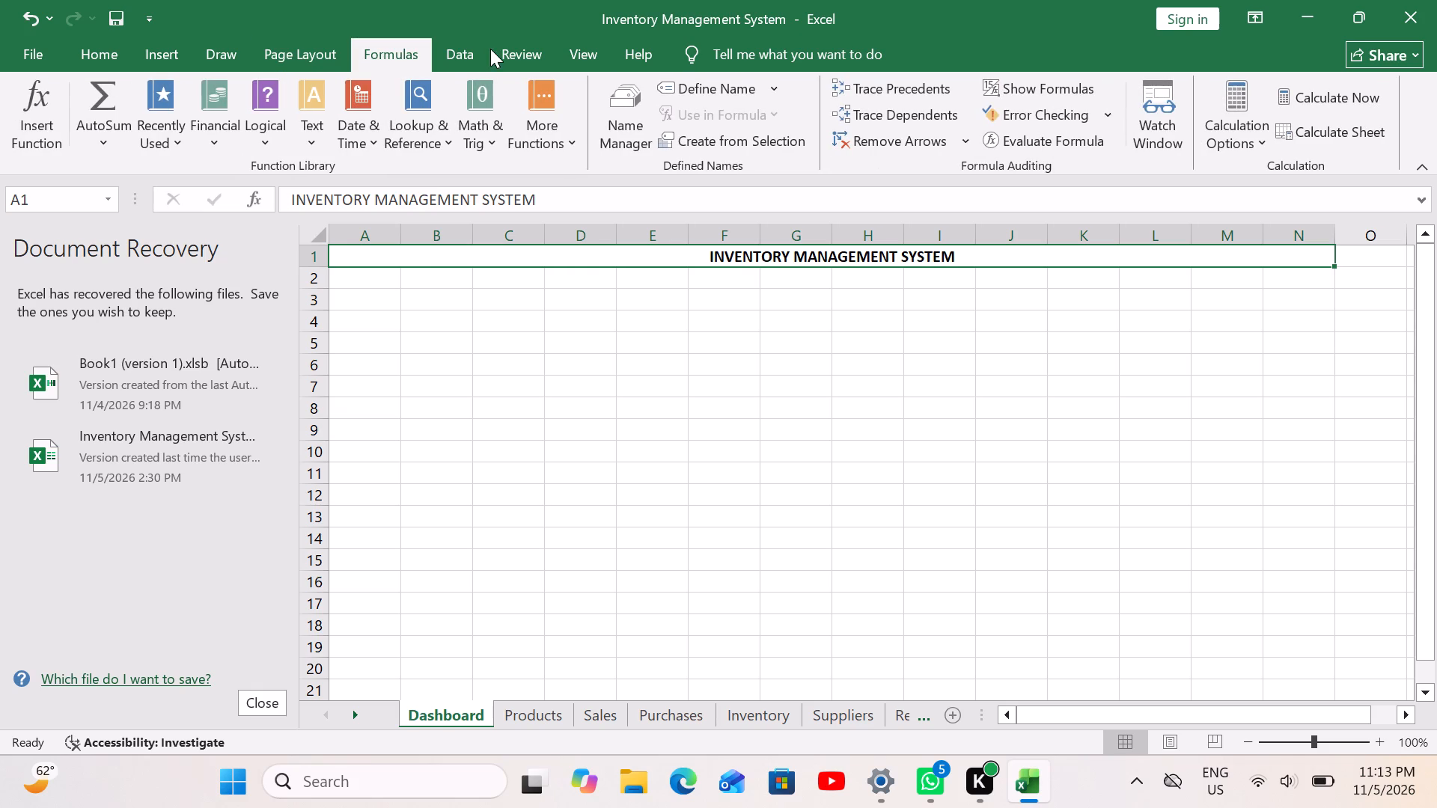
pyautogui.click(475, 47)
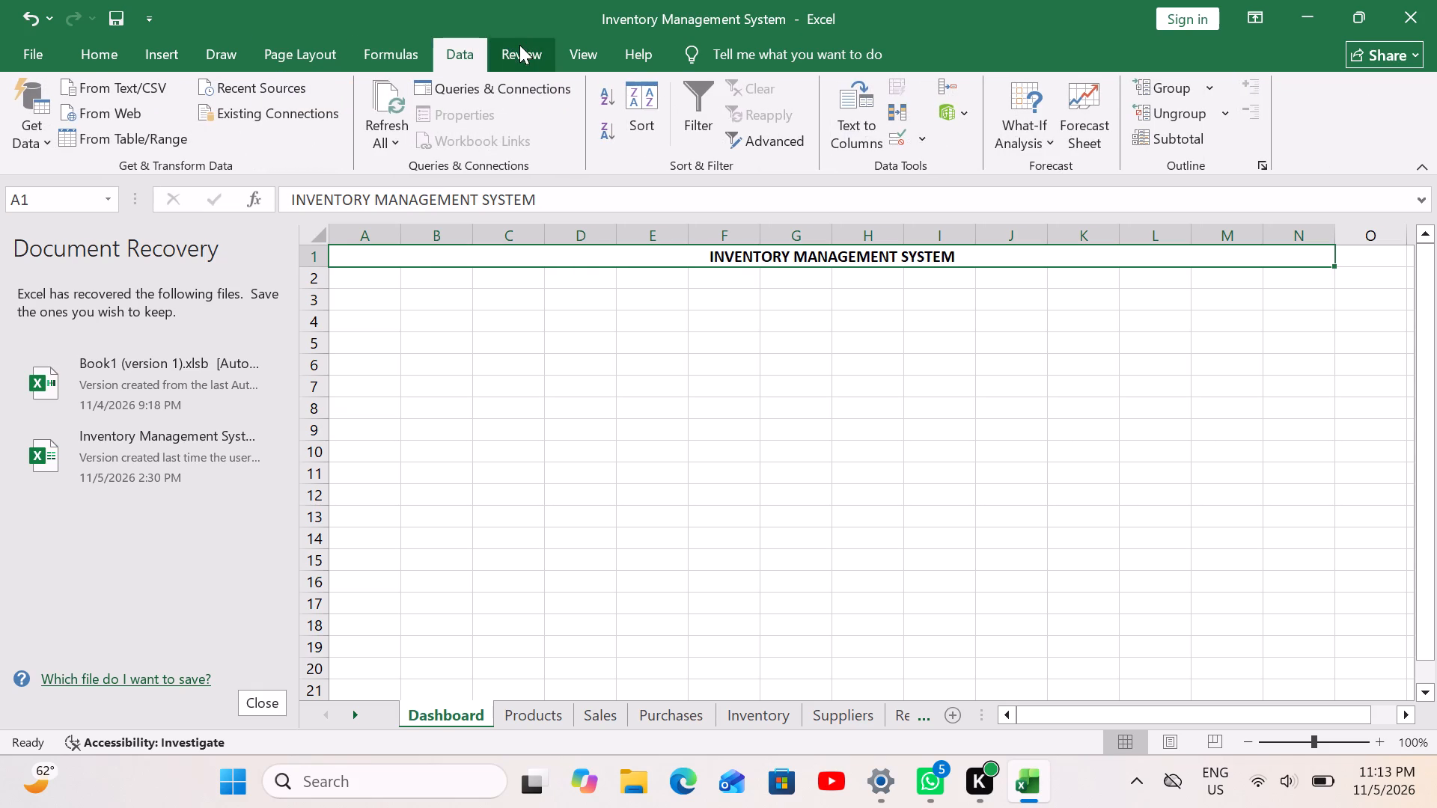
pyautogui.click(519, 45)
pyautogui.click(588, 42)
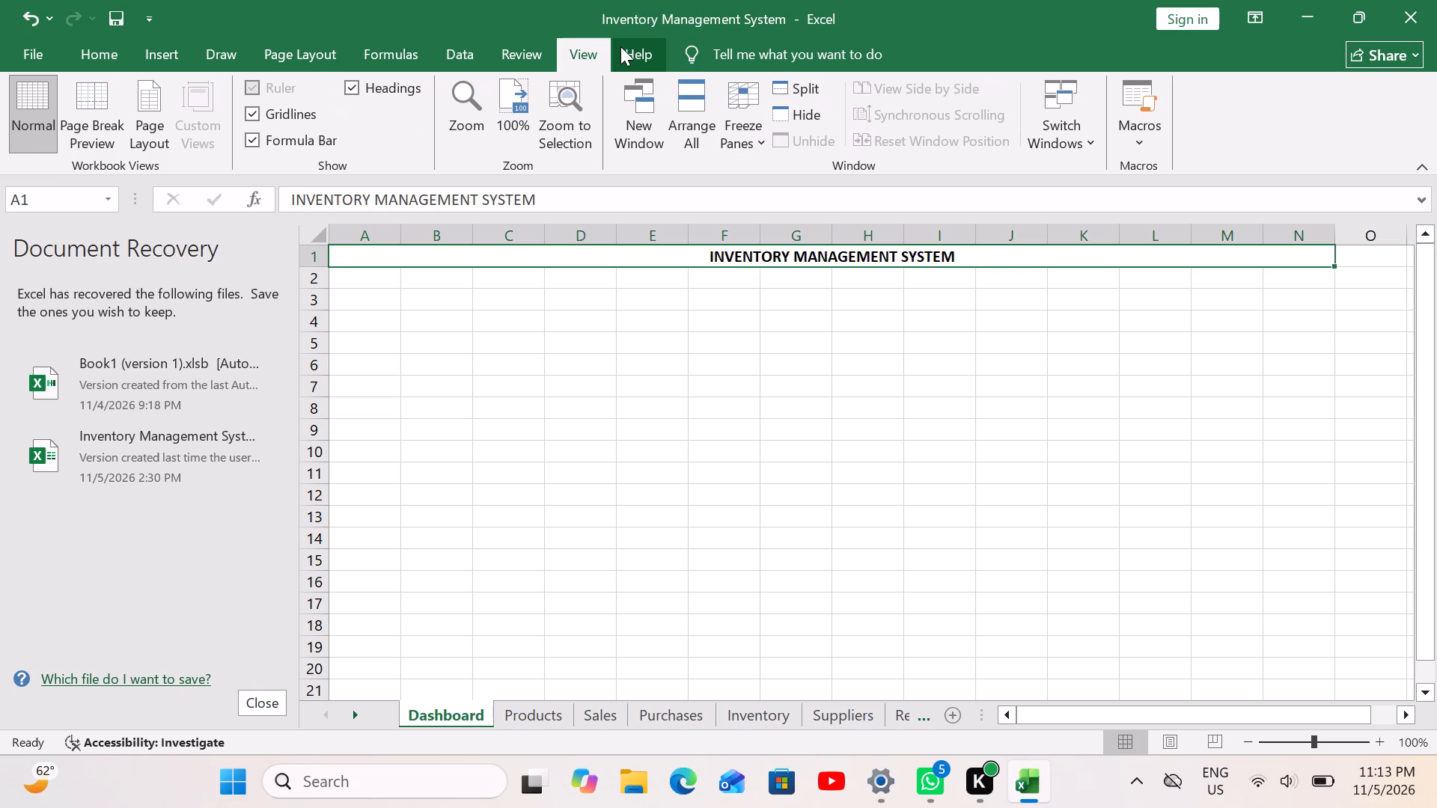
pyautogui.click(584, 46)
# Save the Inventory Management System workbook.
pyautogui.click(41, 38)
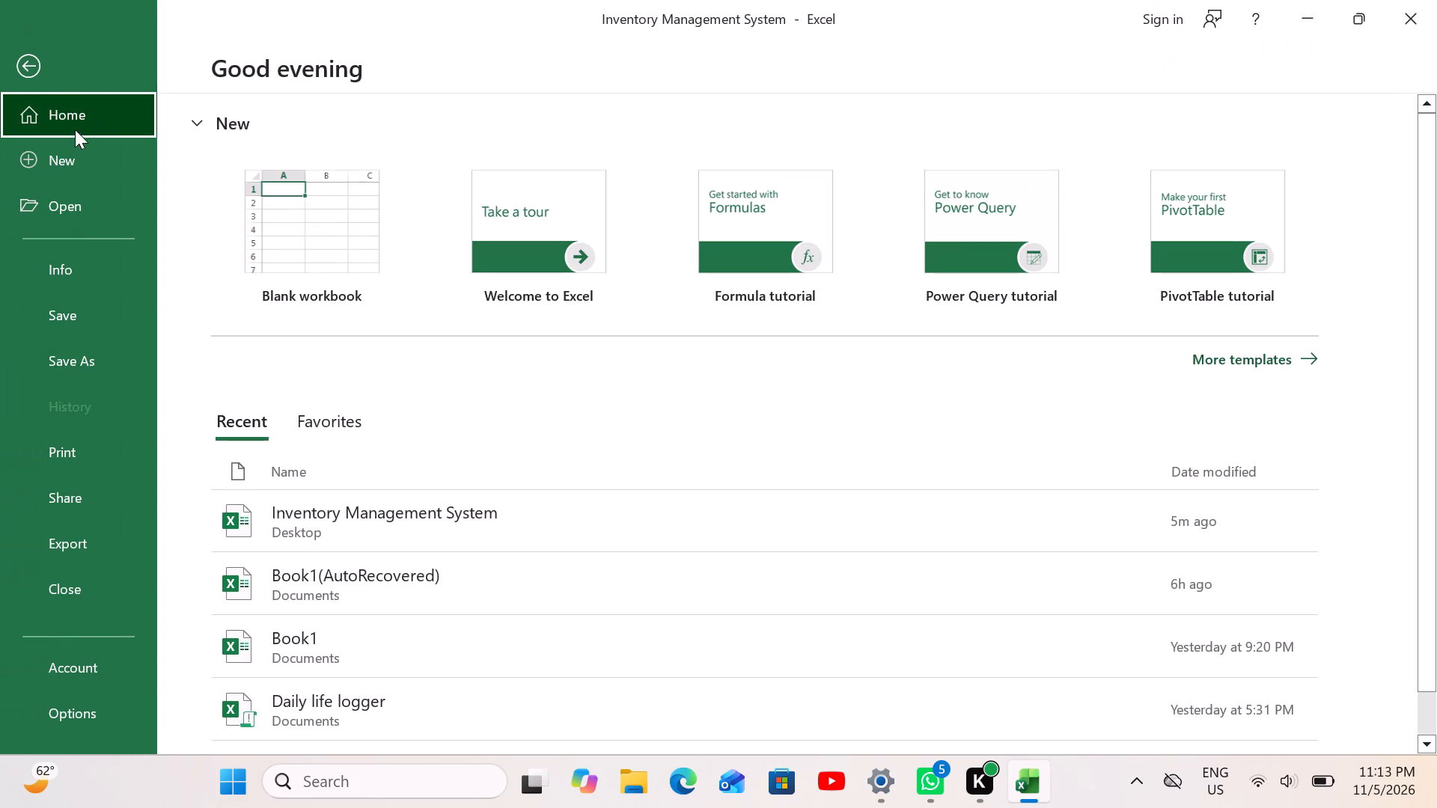
pyautogui.click(77, 308)
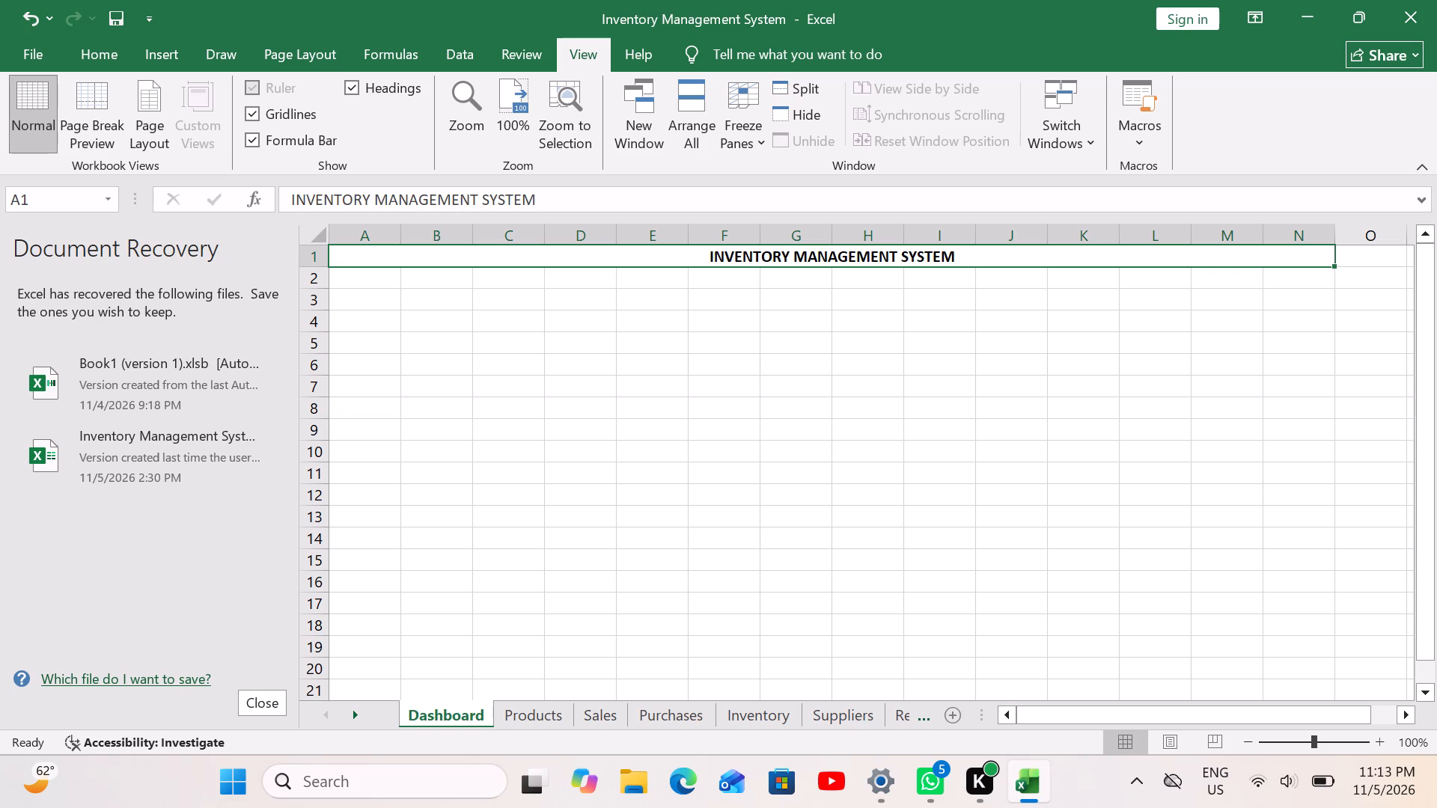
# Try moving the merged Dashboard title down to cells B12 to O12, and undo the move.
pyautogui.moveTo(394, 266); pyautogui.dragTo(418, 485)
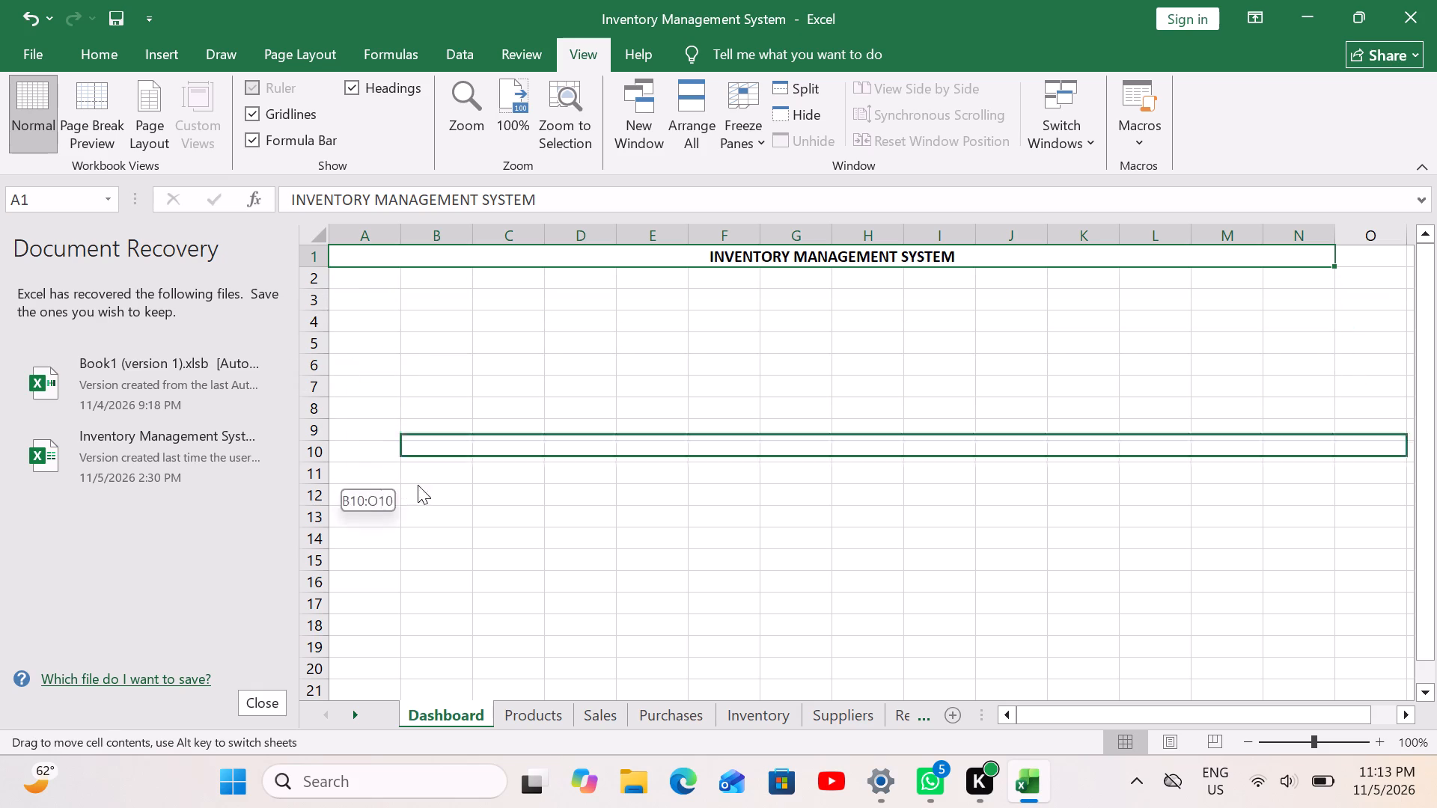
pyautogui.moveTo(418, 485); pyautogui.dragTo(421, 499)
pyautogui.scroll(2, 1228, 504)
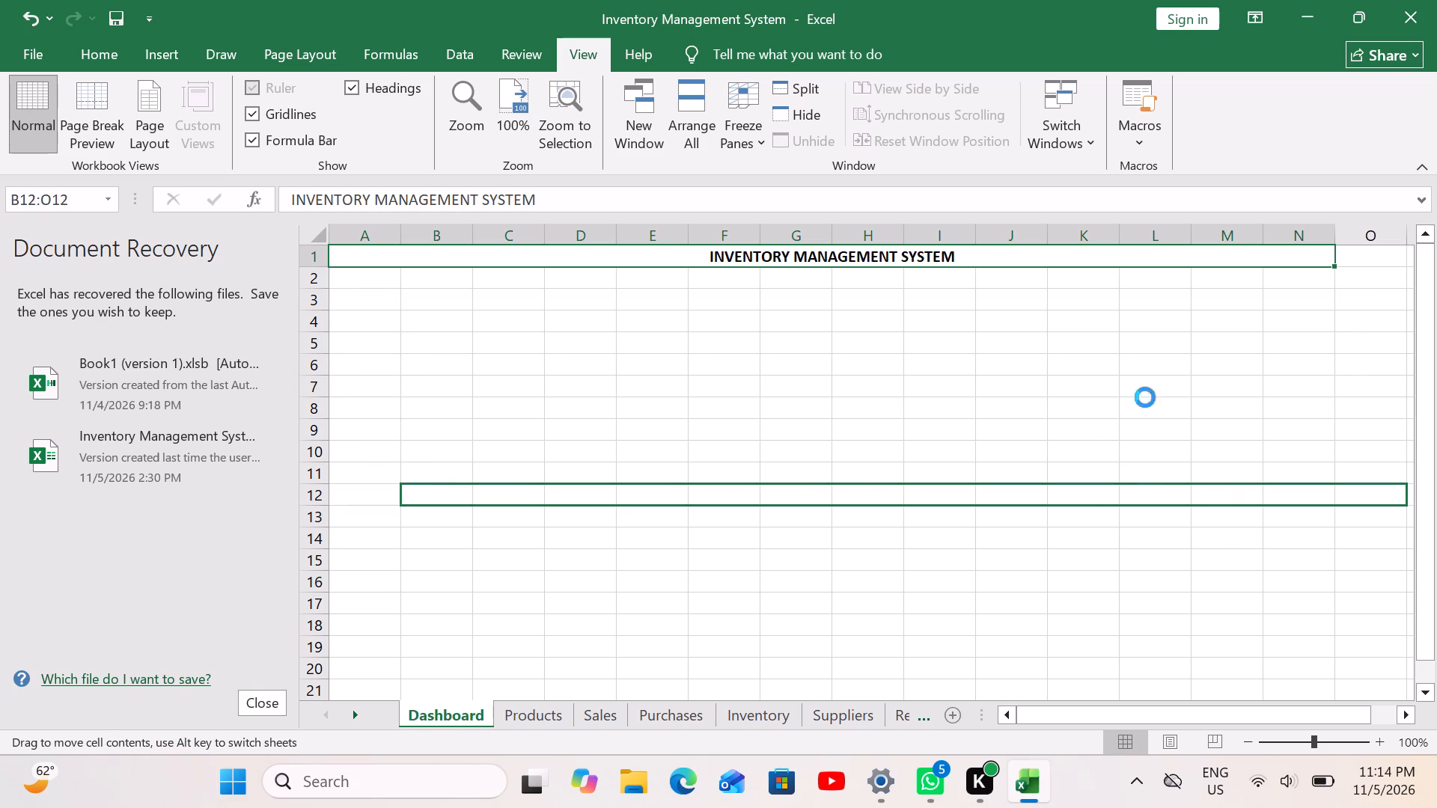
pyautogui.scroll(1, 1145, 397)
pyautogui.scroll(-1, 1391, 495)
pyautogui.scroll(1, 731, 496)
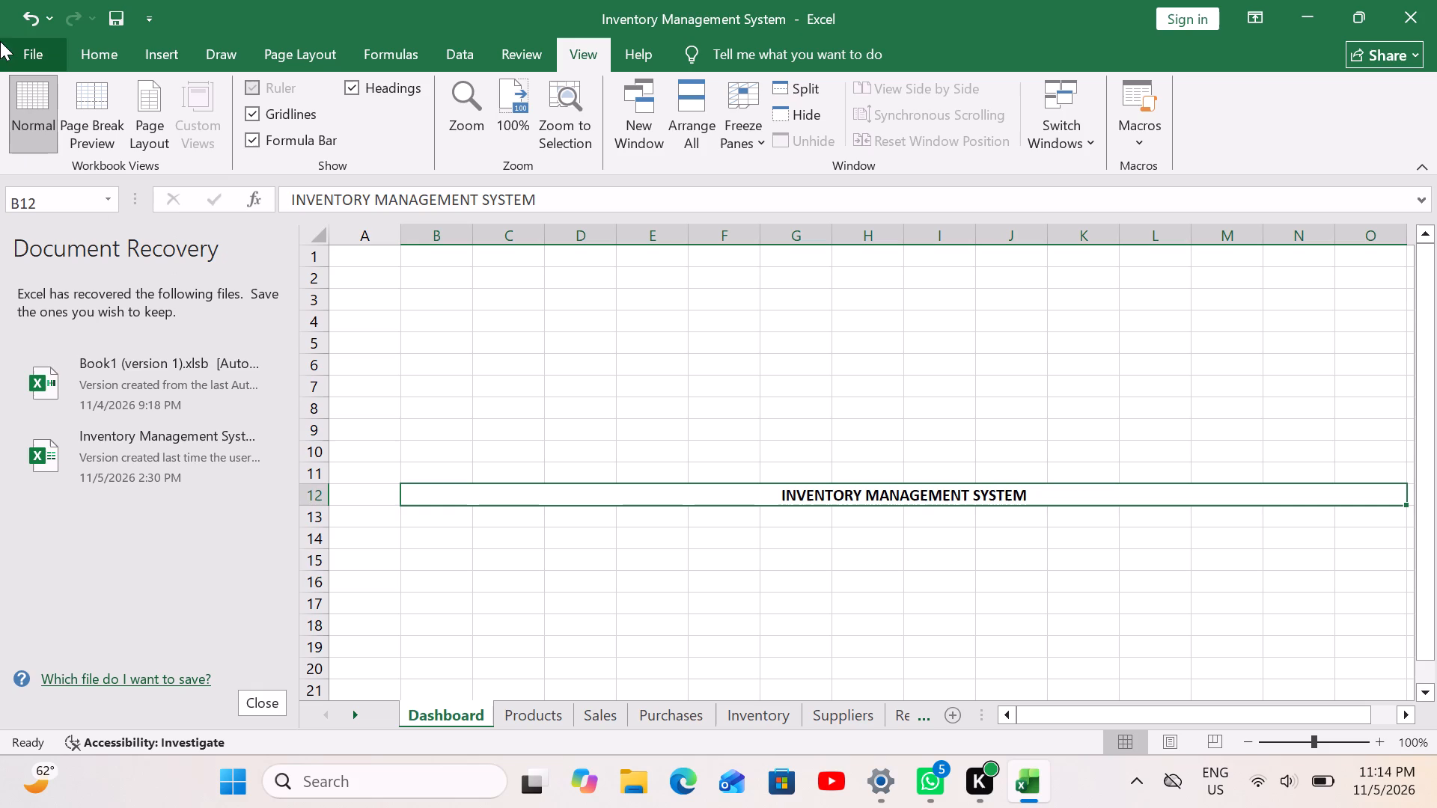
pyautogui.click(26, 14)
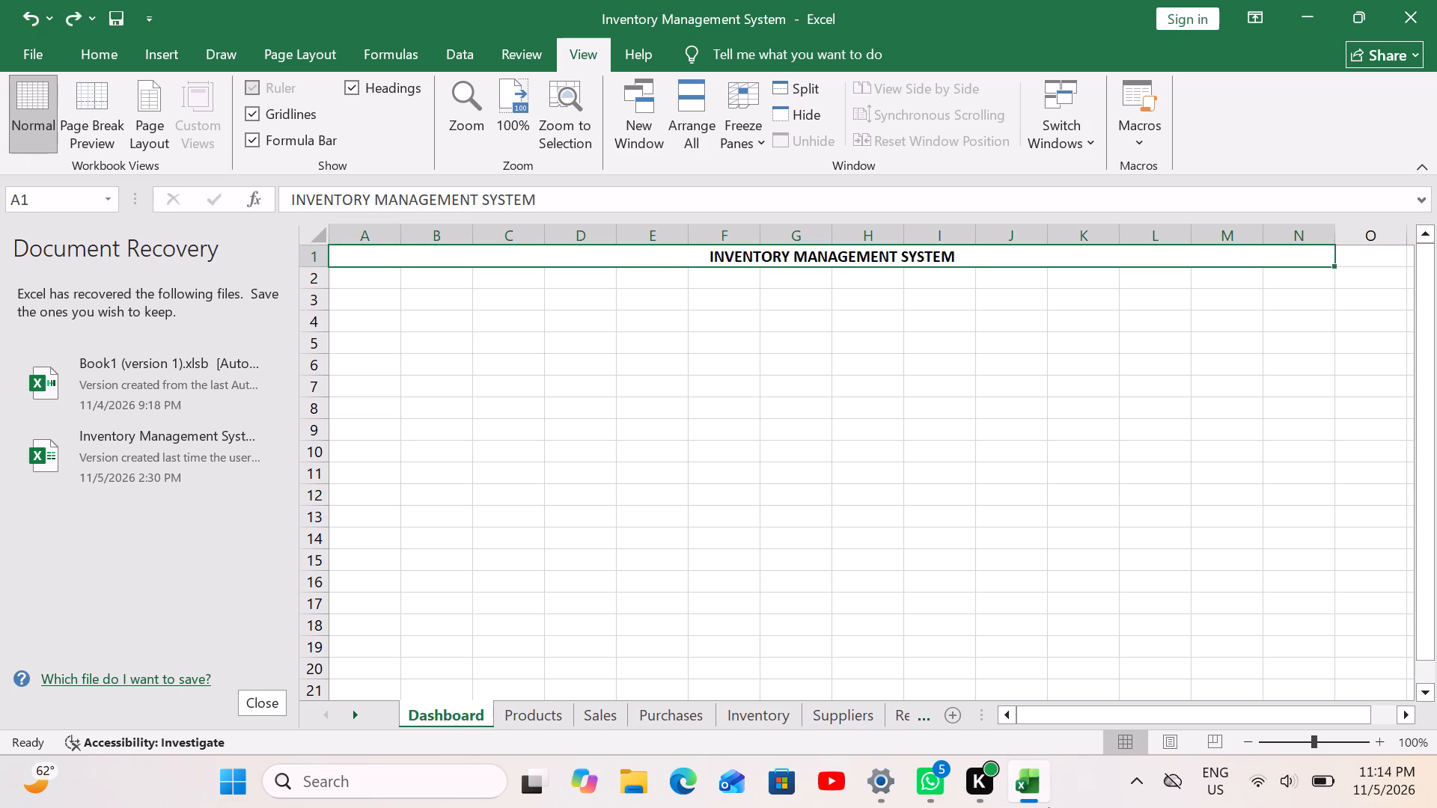